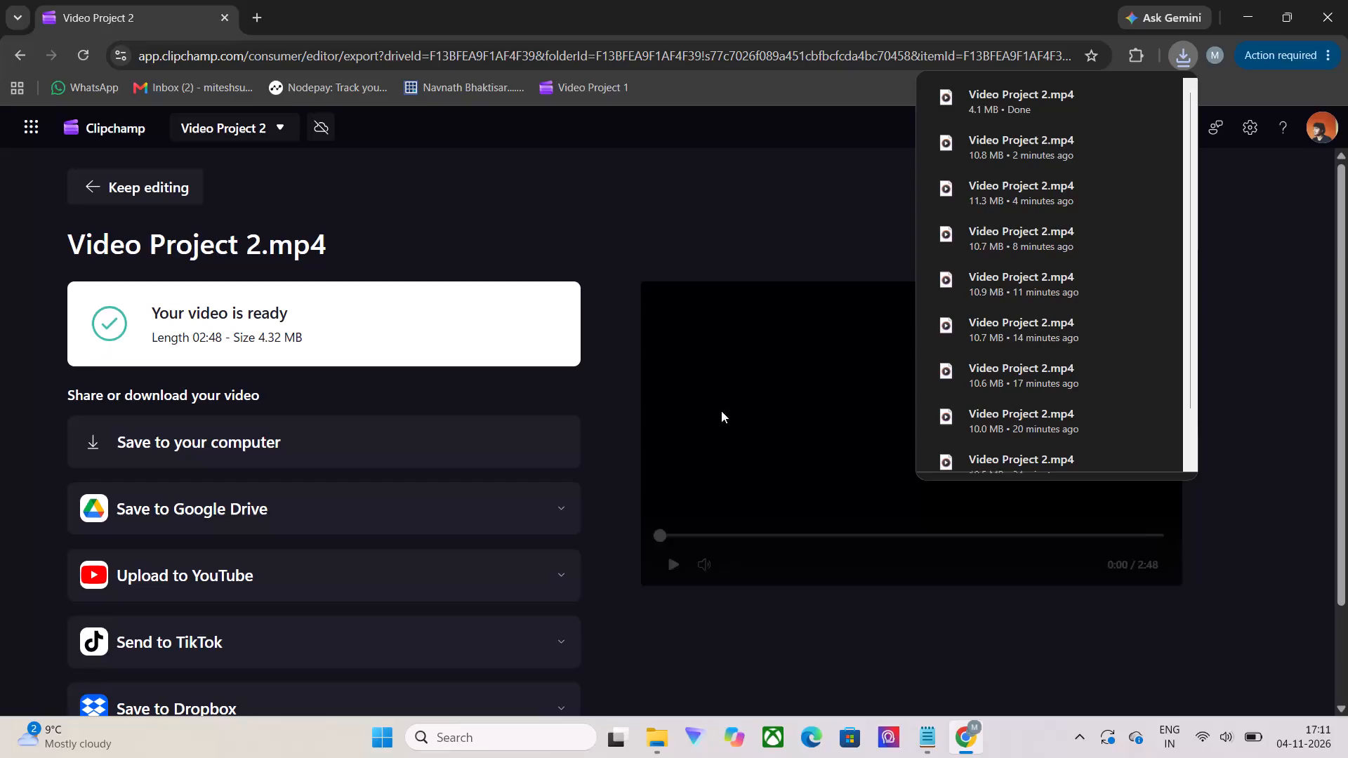
{"action": "left_click", "coordinate": [652, 747]}
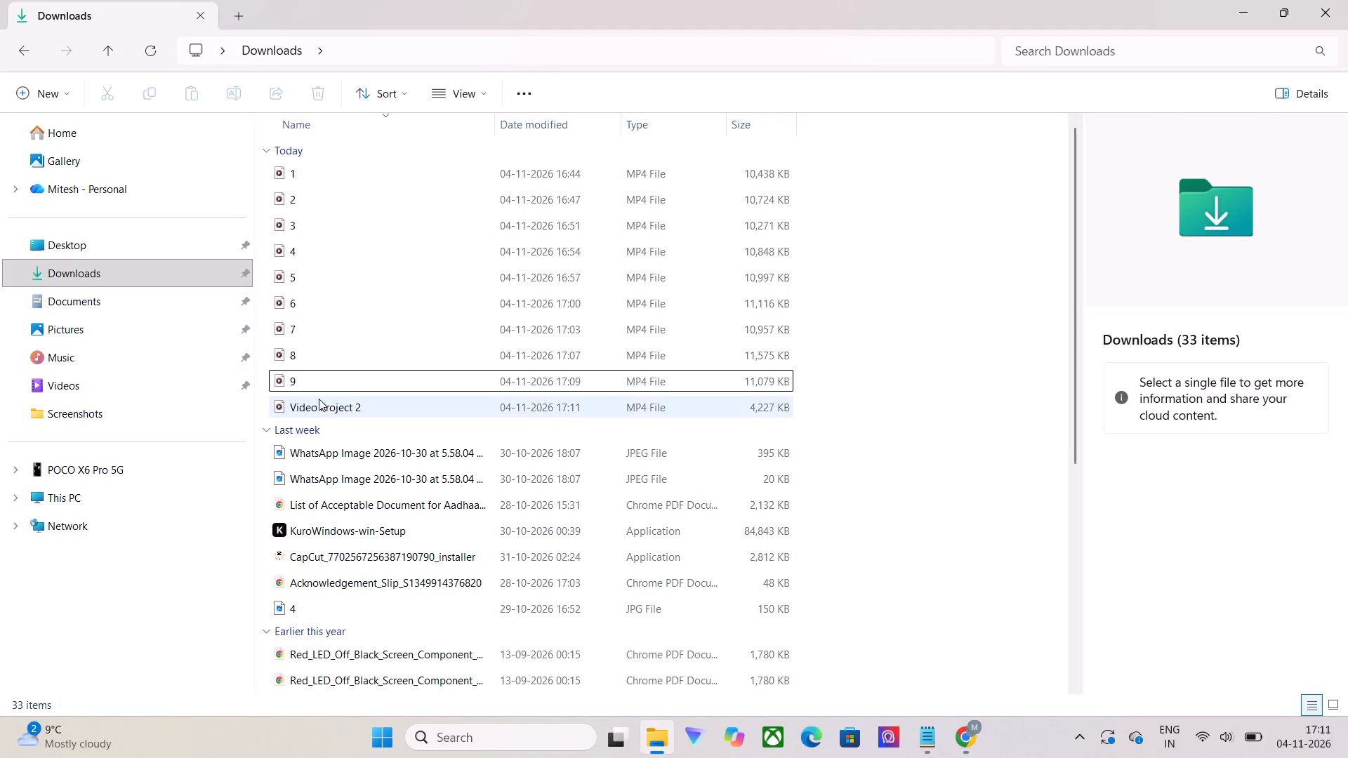
{"action": "left_click", "coordinate": [320, 402]}
{"action": "right_click", "coordinate": [320, 402]}
{"action": "left_click", "coordinate": [473, 232]}
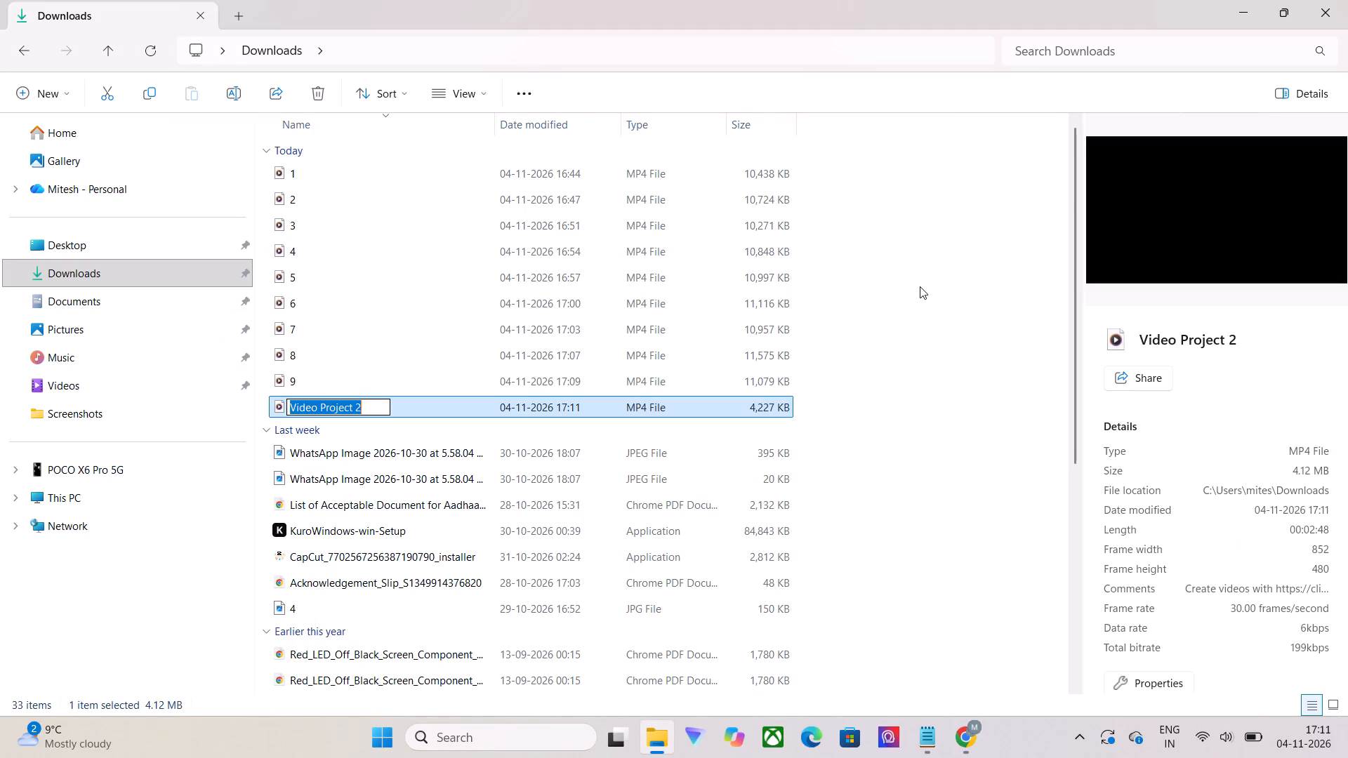
{"action": "type", "text": "10"}
{"action": "left_click", "coordinate": [920, 286]}
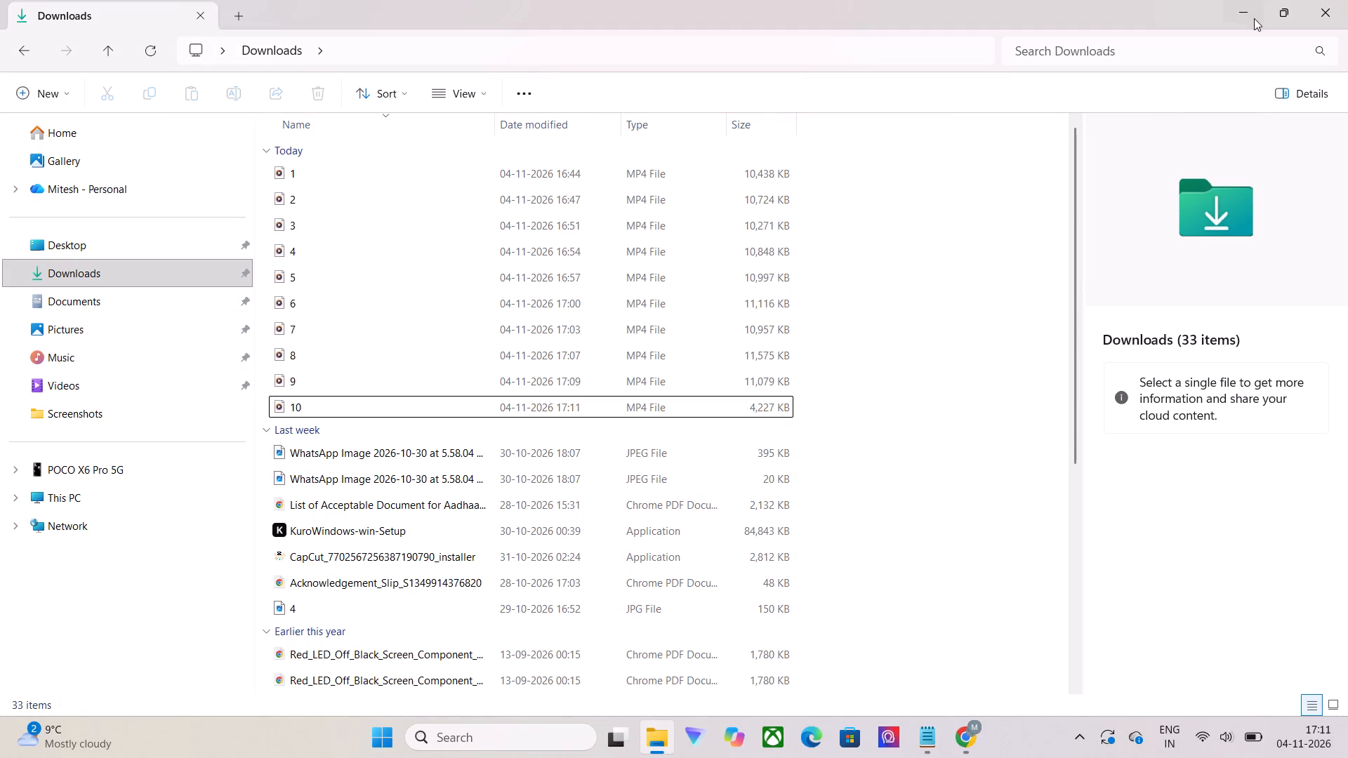
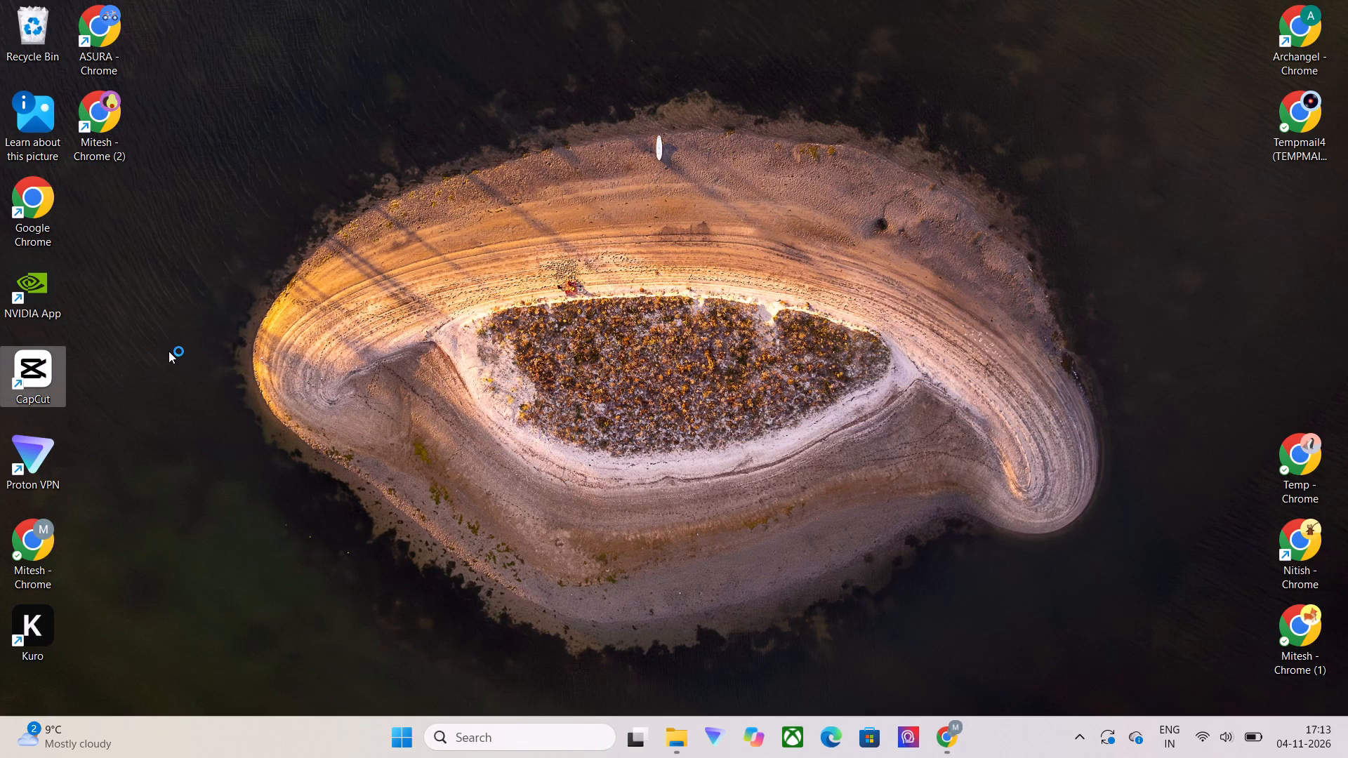
{"action": "double_click", "coordinate": [48, 383]}
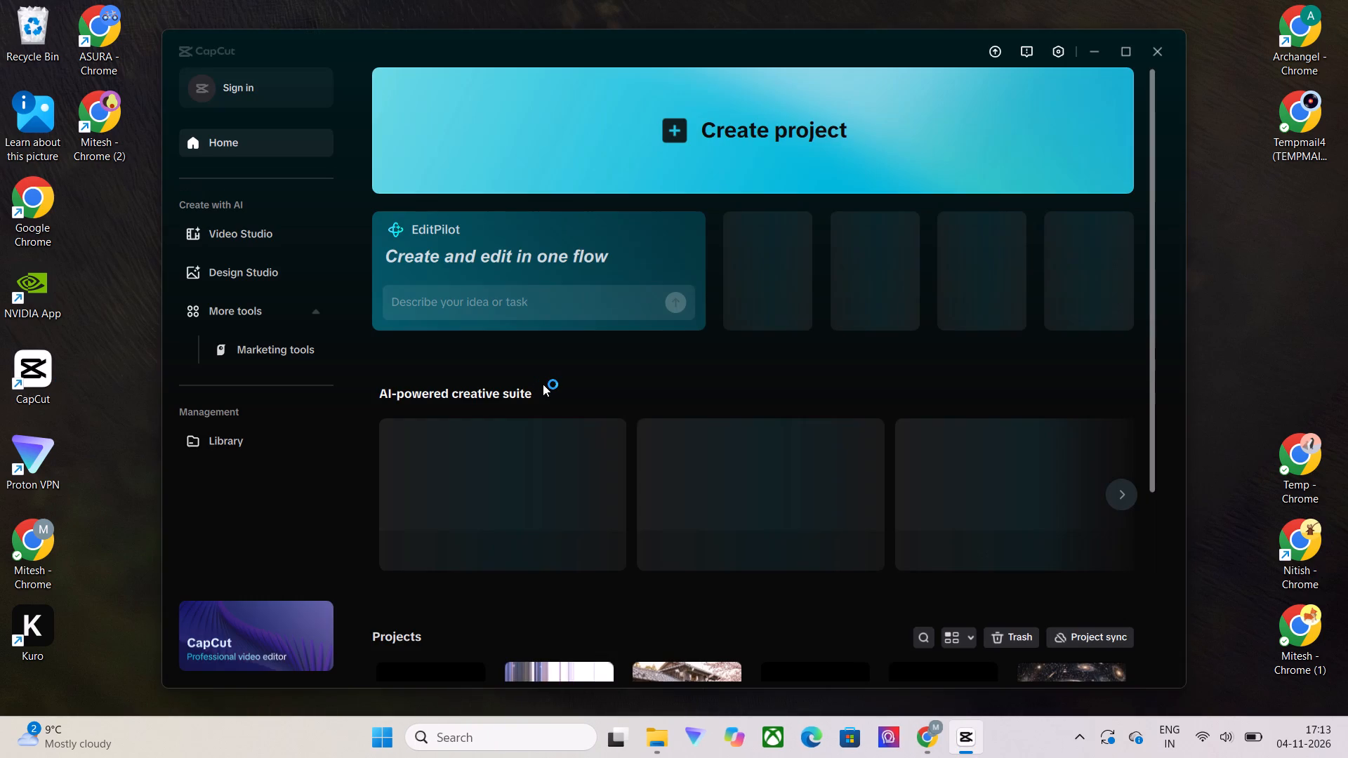
{"action": "left_click", "coordinate": [819, 141]}
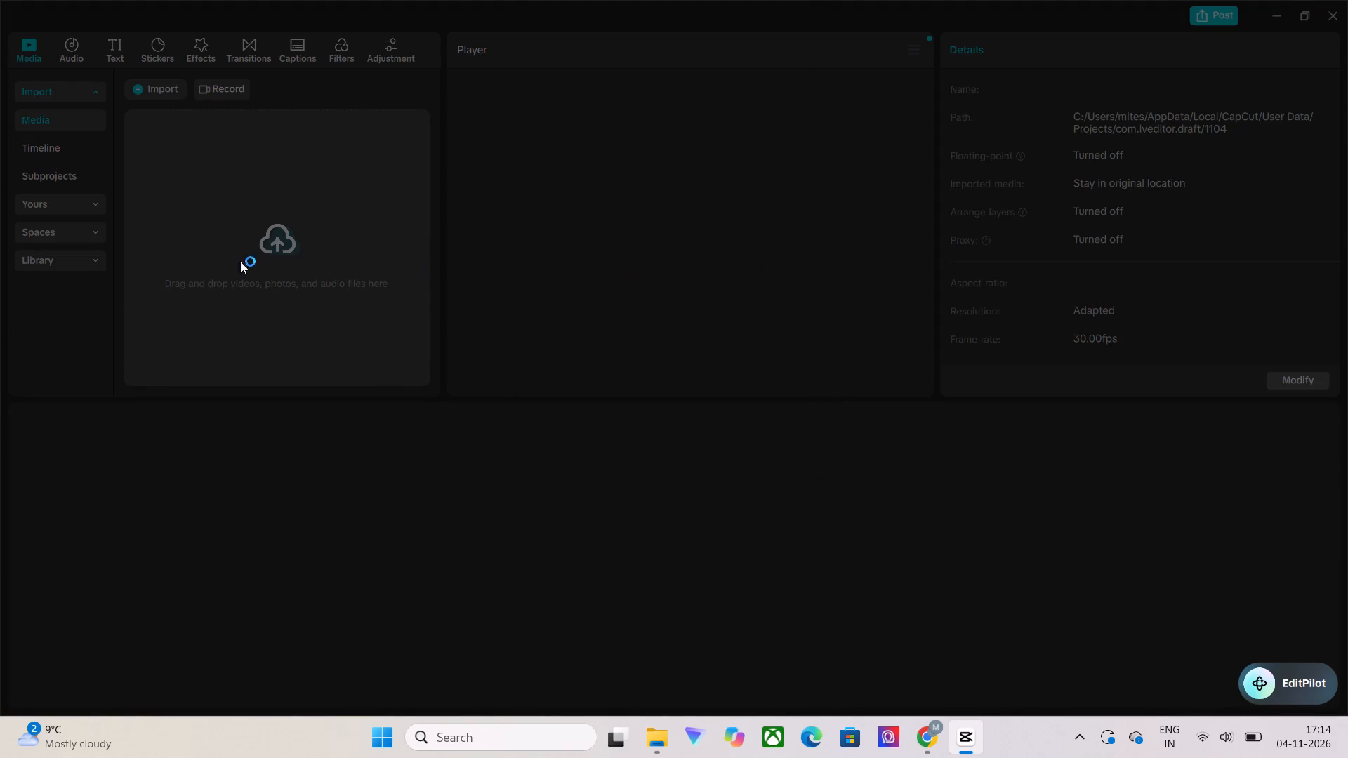
Import videos 1 to 10 and the abandoned wooden house image from Downloads, and dismiss the keyboard shortcut notice.
{"action": "left_click", "coordinate": [253, 245]}
{"action": "left_click", "coordinate": [306, 267]}
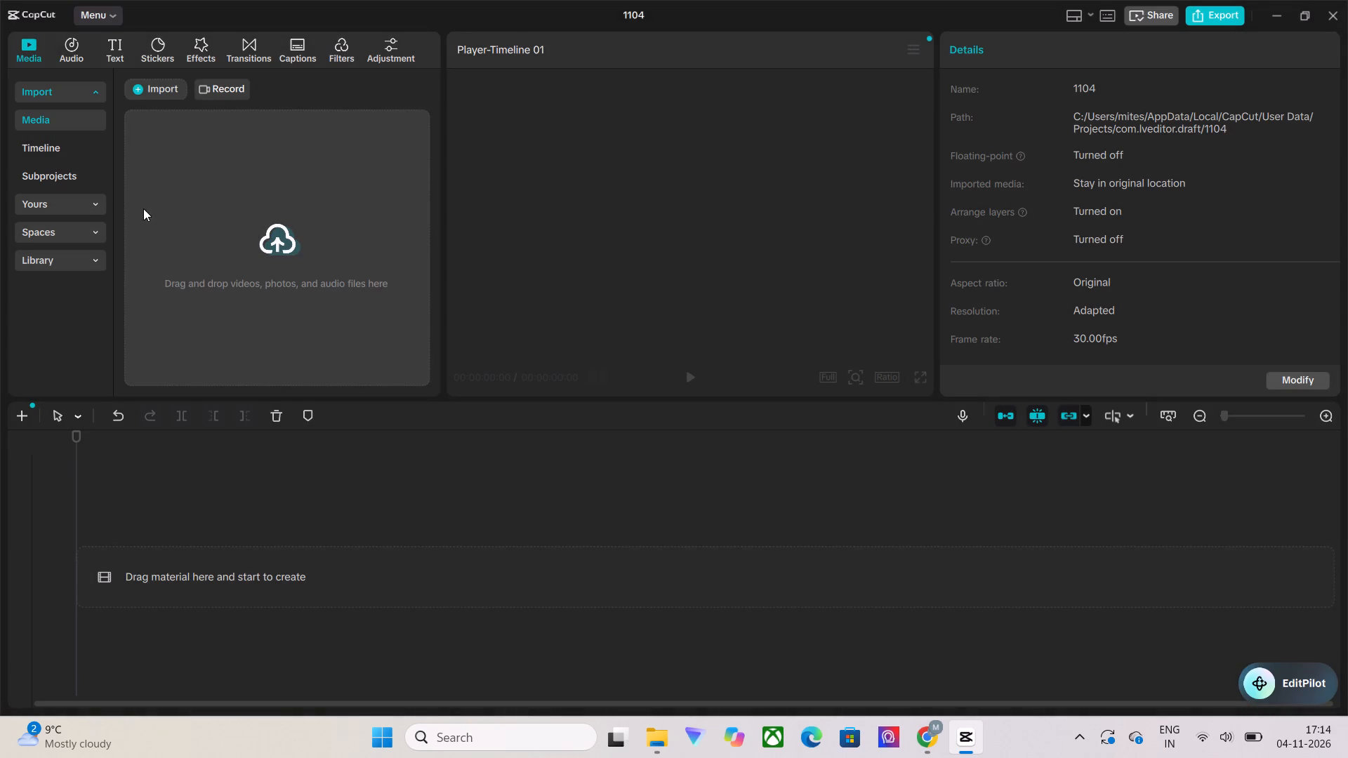
{"action": "left_click", "coordinate": [107, 260]}
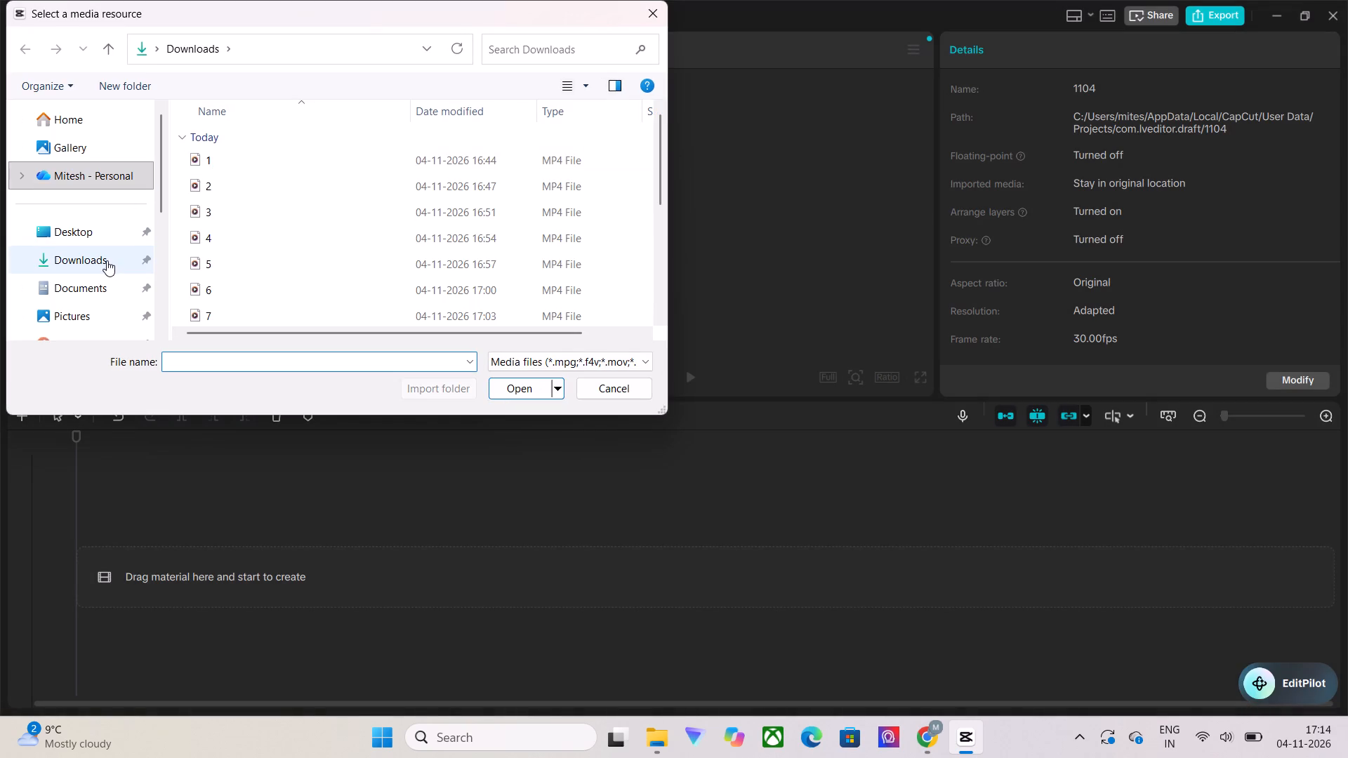
{"action": "left_click_drag", "start_coordinate": [183, 160], "coordinate": [282, 328]}
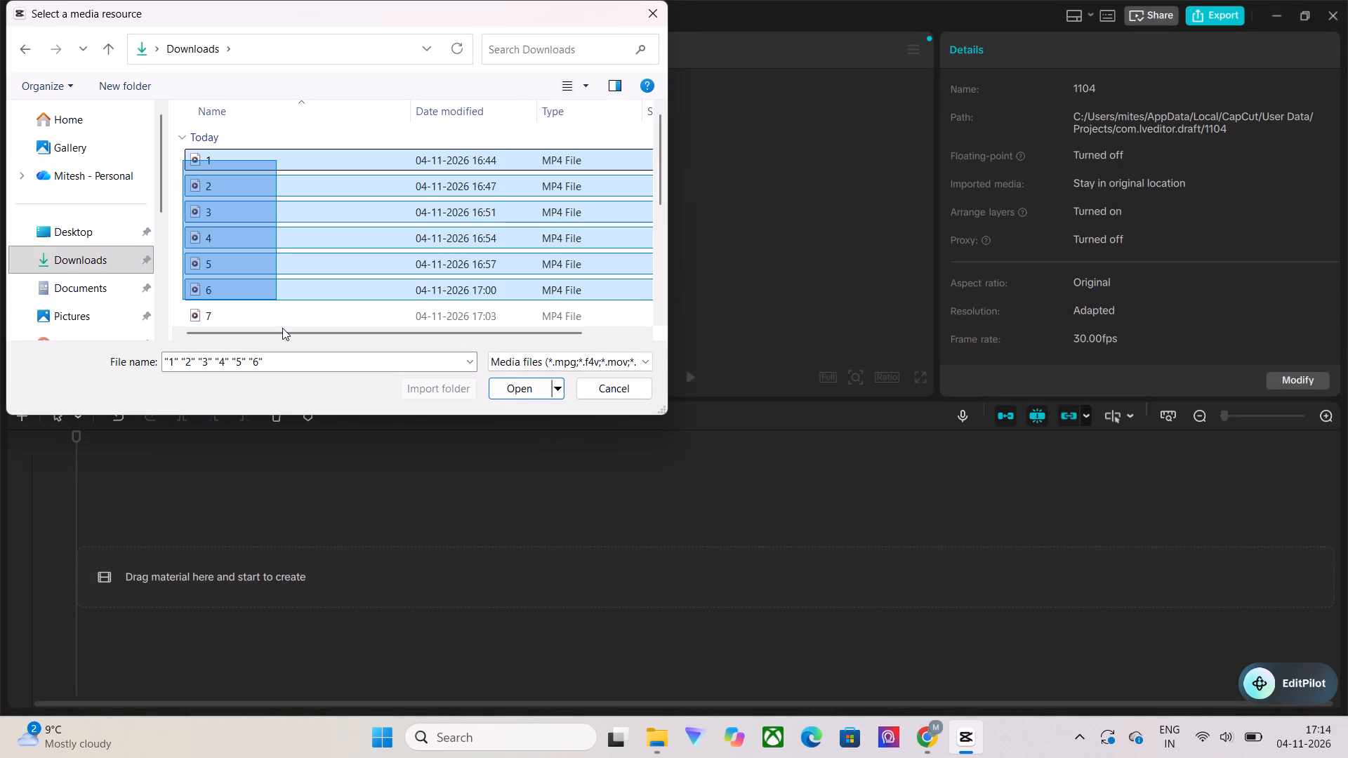
{"action": "left_click_drag", "start_coordinate": [282, 328], "coordinate": [314, 258]}
{"action": "left_click", "coordinate": [504, 391]}
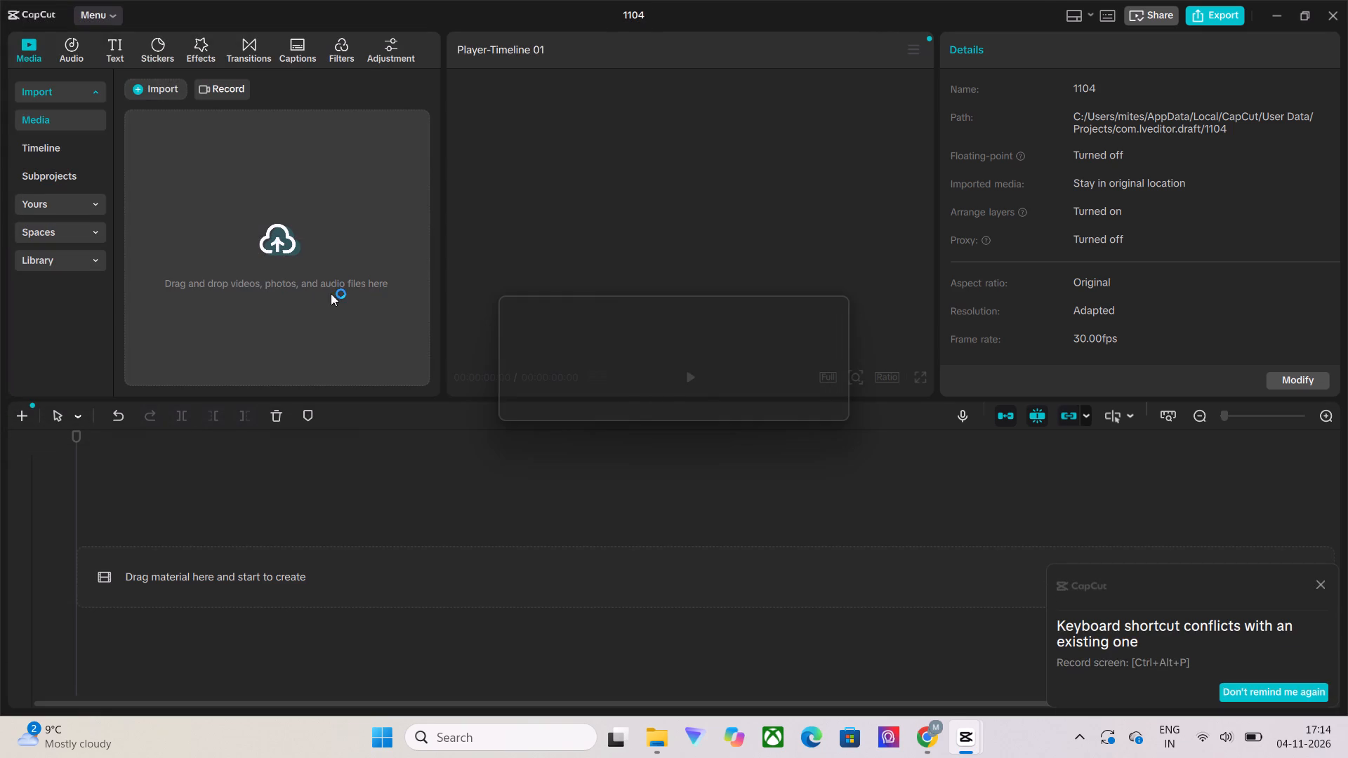
{"action": "left_click", "coordinate": [365, 328]}
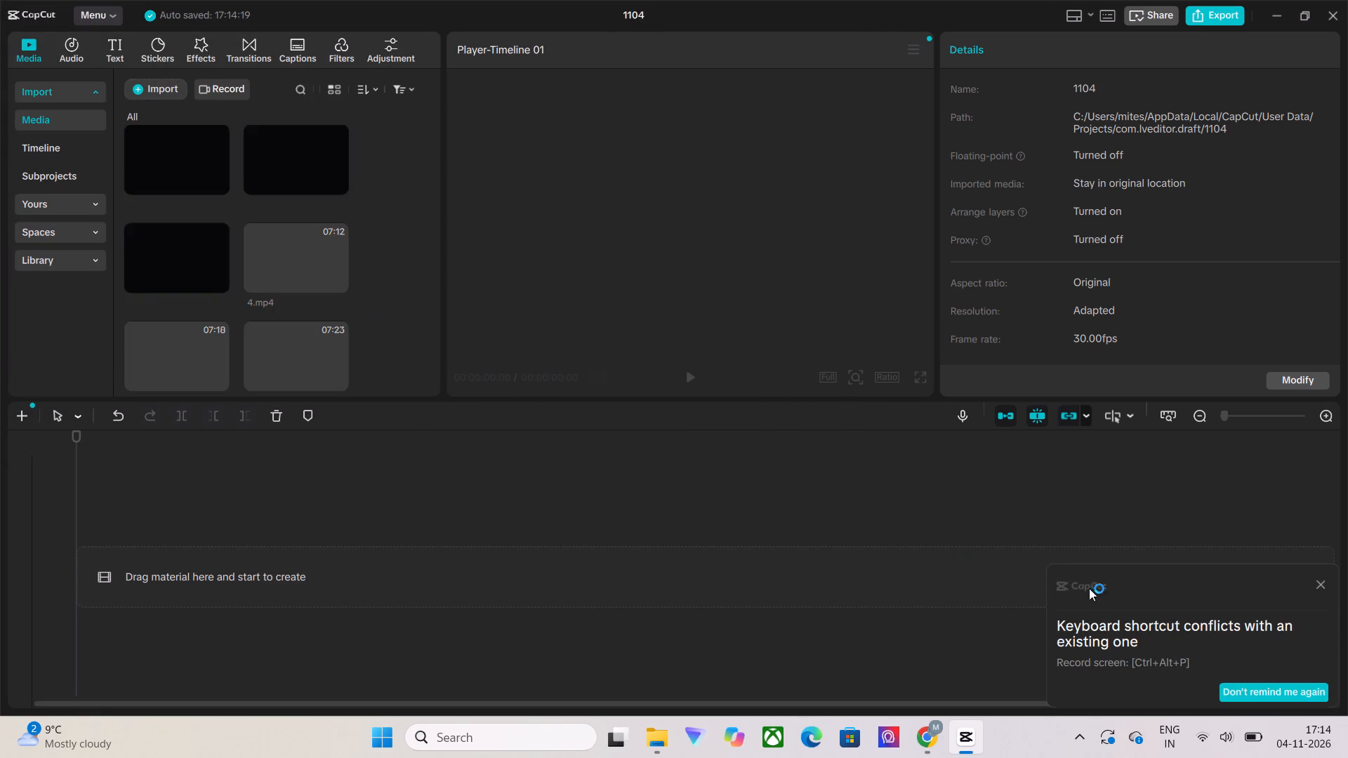
{"action": "left_click", "coordinate": [1320, 585]}
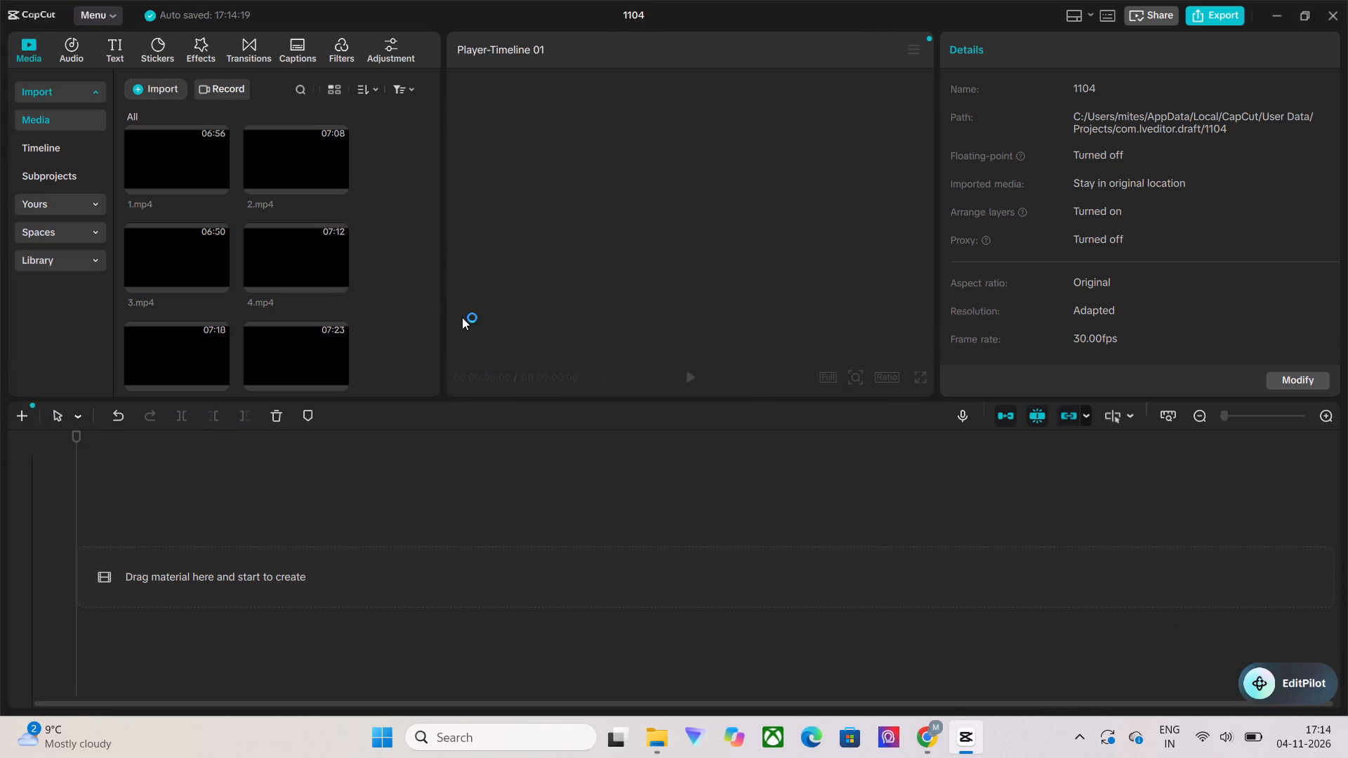
Add 1.mp4, 2.mp4 and 3.mp4 to the timeline in order, each at the end of the previous clip.
{"action": "left_click", "coordinate": [375, 308]}
{"action": "scroll", "coordinate": [375, 308], "scroll_direction": "down", "scroll_amount": 7}
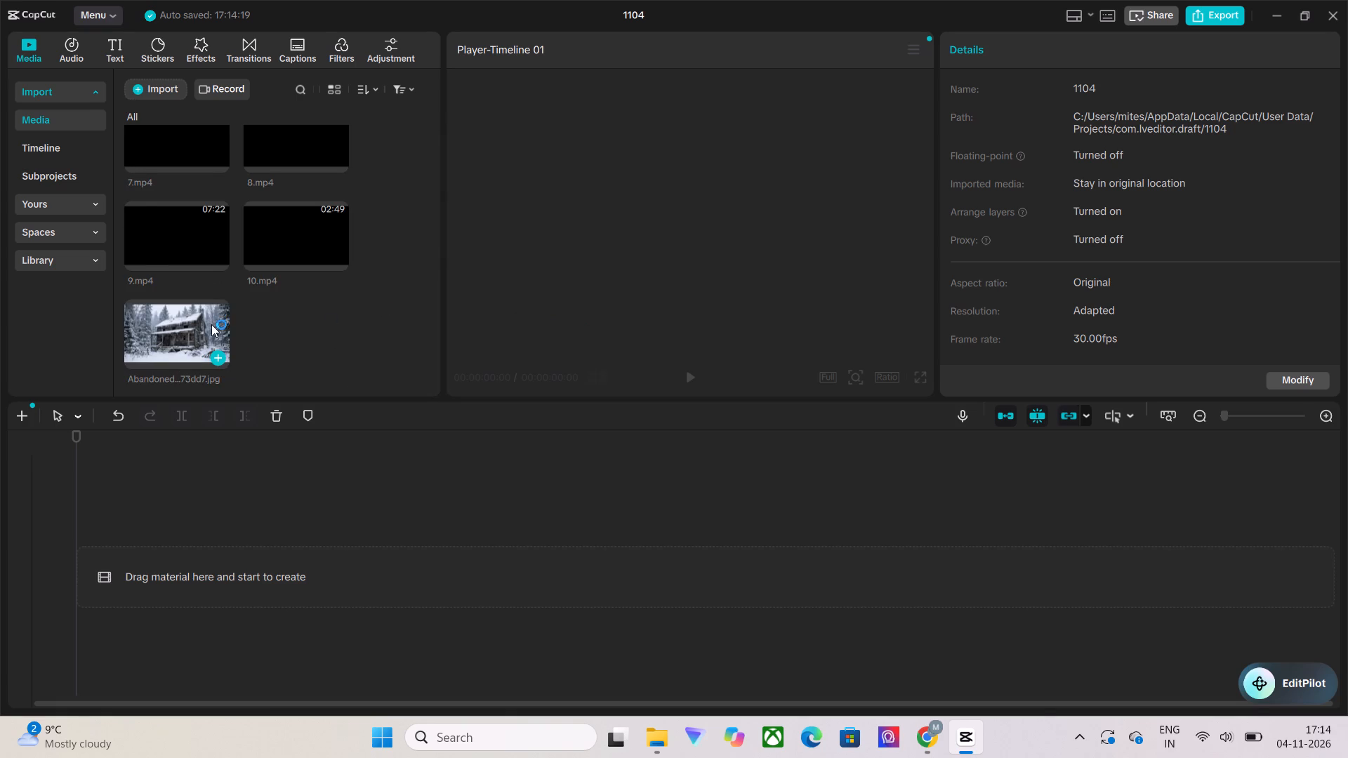
{"action": "scroll", "coordinate": [289, 318], "scroll_direction": "up", "scroll_amount": 7}
{"action": "left_click", "coordinate": [217, 191]}
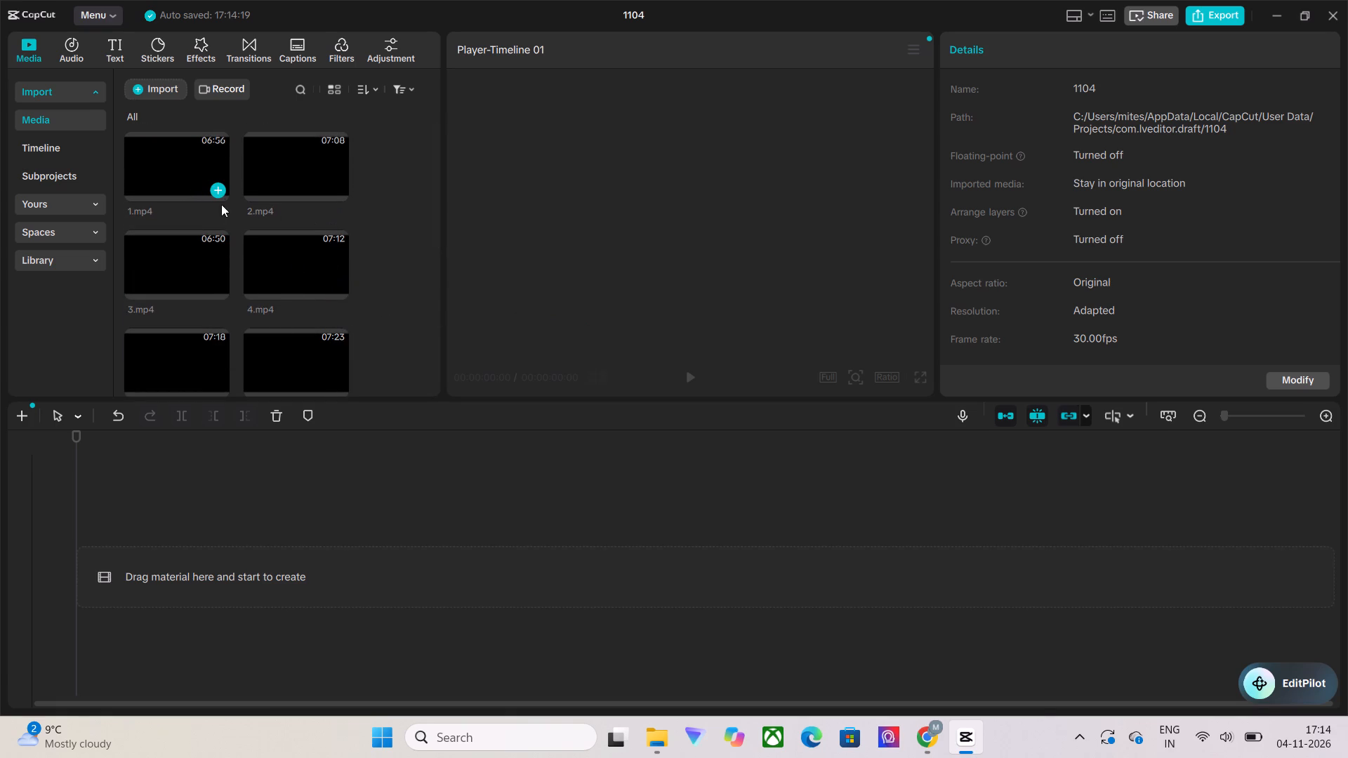
{"action": "left_click", "coordinate": [609, 519]}
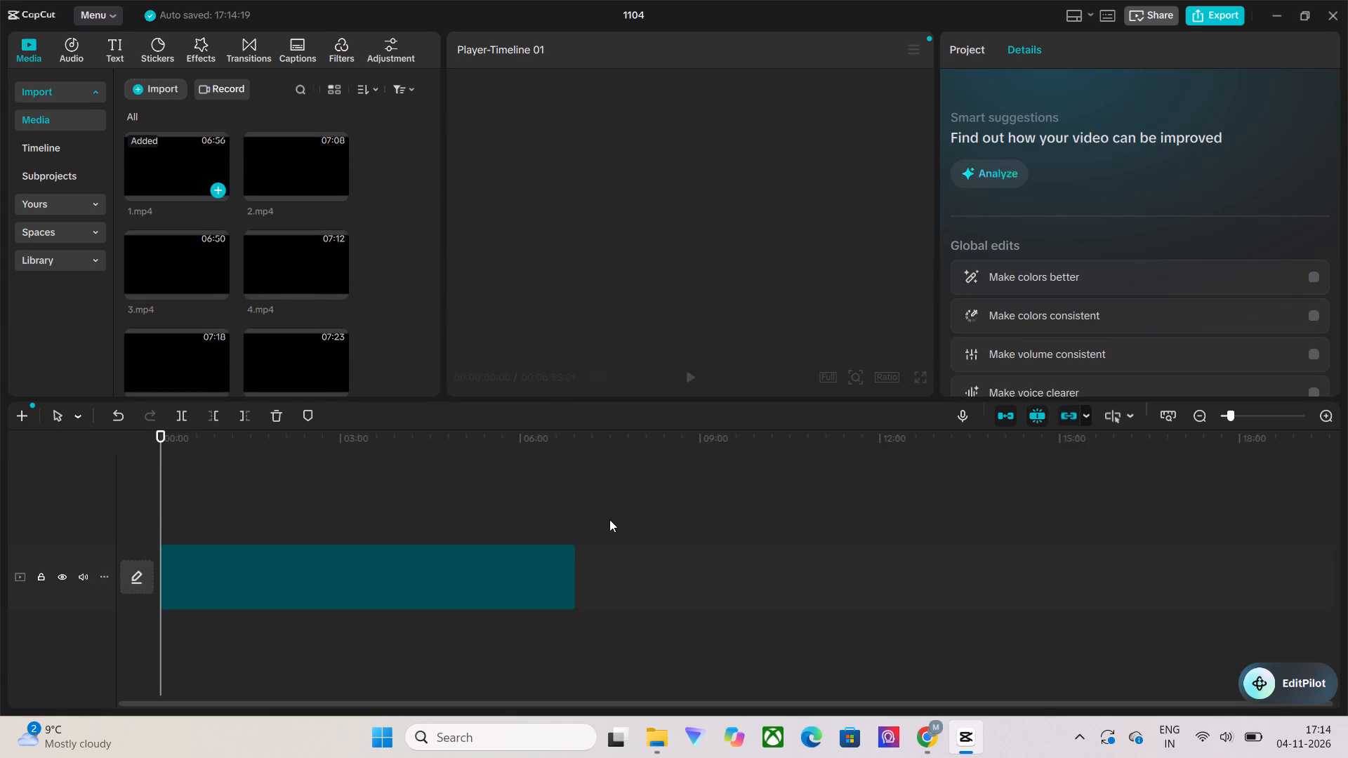
{"action": "left_click", "coordinate": [607, 513]}
{"action": "left_click", "coordinate": [597, 503]}
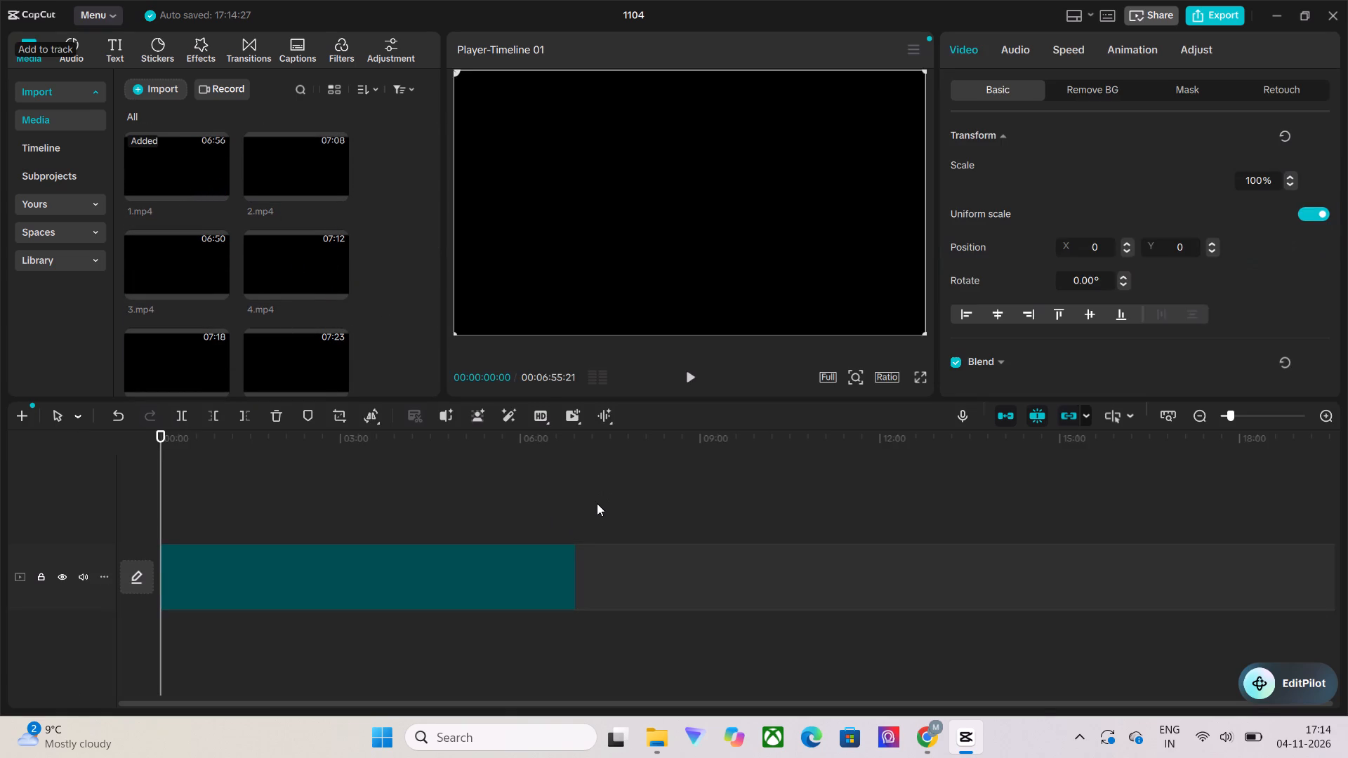
{"action": "left_click", "coordinate": [338, 187]}
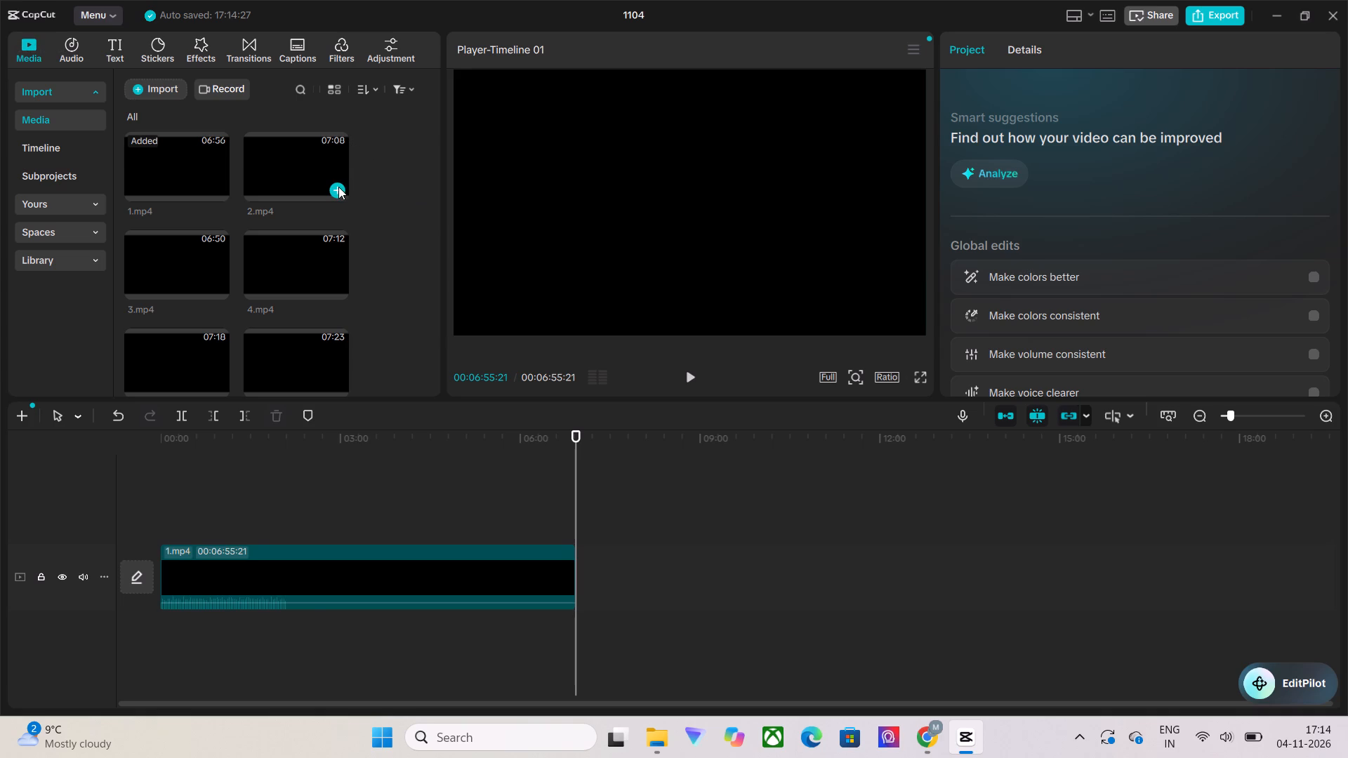
{"action": "left_click", "coordinate": [1055, 510]}
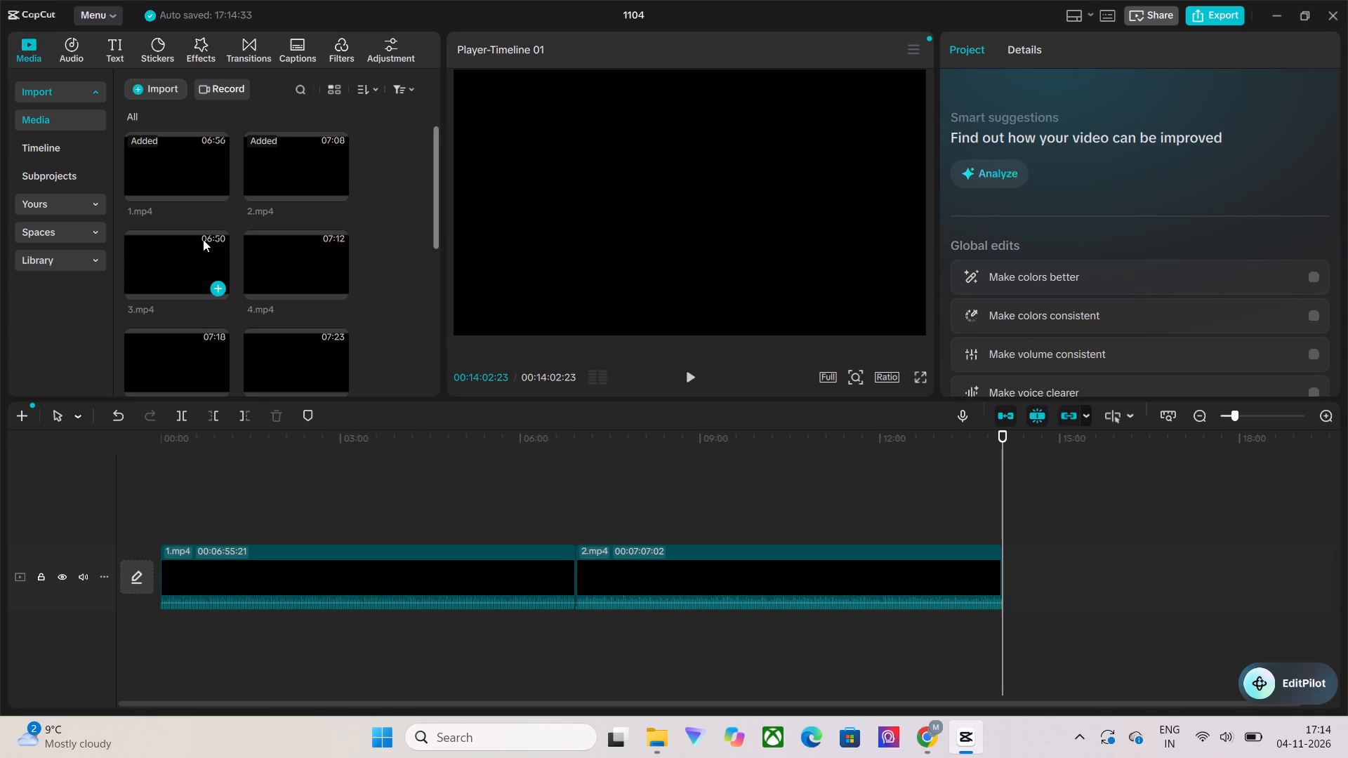
{"action": "left_click", "coordinate": [216, 294]}
{"action": "scroll", "coordinate": [425, 470], "scroll_direction": "down", "scroll_amount": 6, "text": "ctrl"}
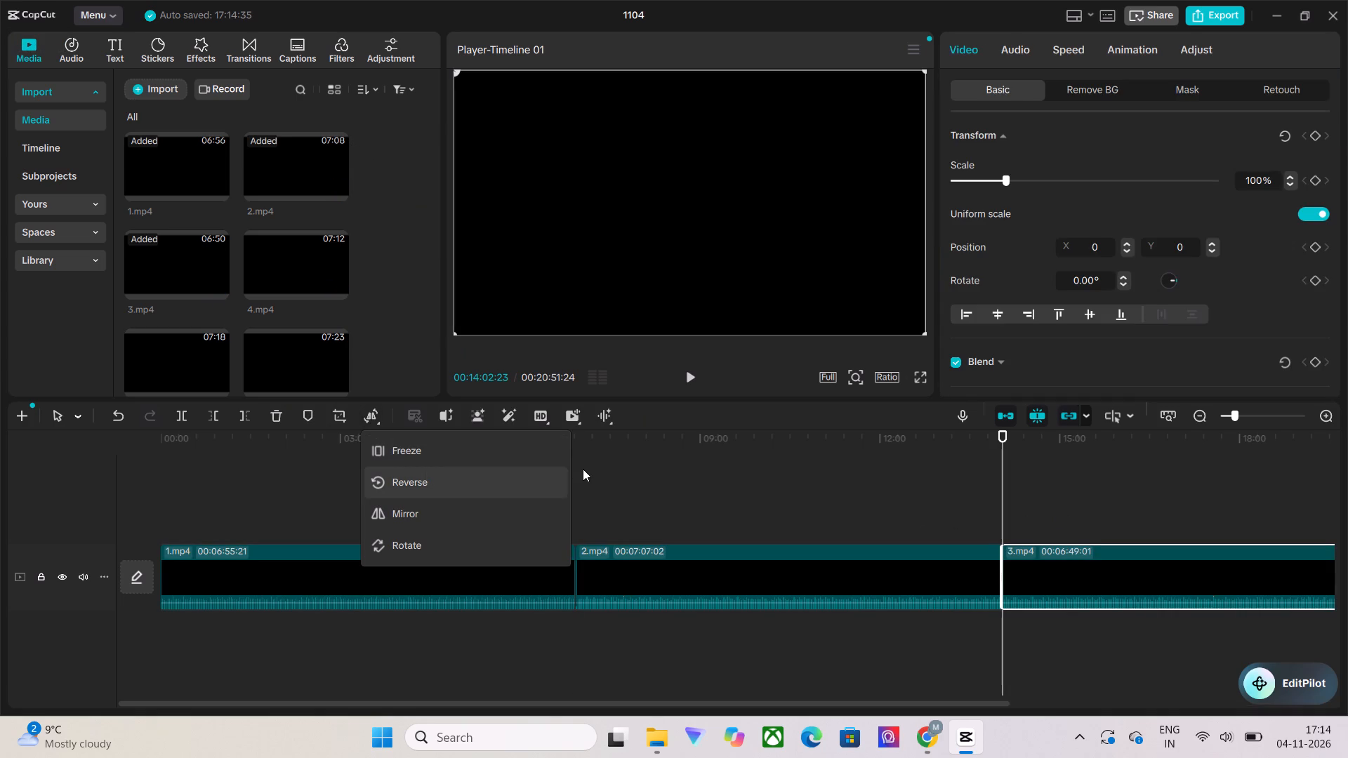
{"action": "scroll", "coordinate": [583, 469], "scroll_direction": "down", "scroll_amount": 5}
{"action": "scroll", "coordinate": [542, 465], "scroll_direction": "down", "scroll_amount": 12, "text": "ctrl"}
{"action": "left_click", "coordinate": [585, 477]}
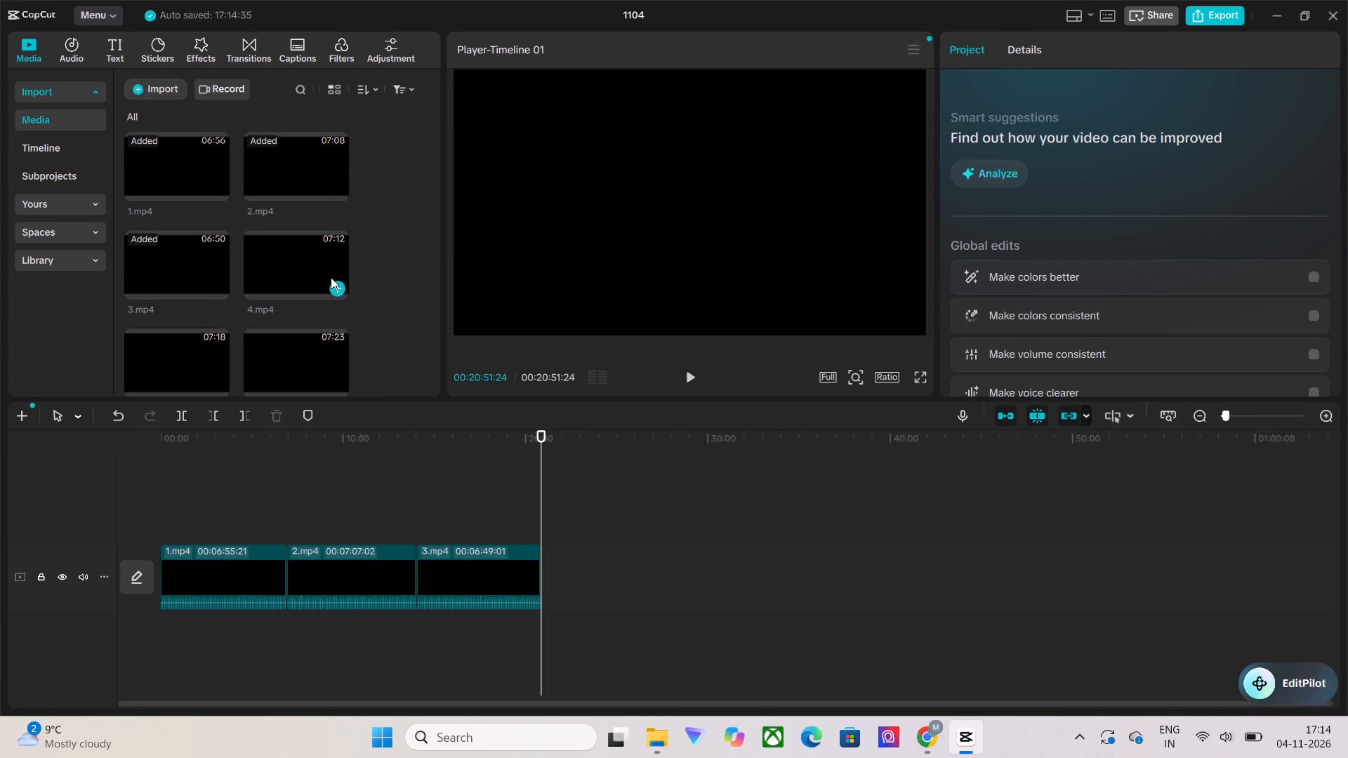
Append 4.mp4, 5.mp4 and 6.mp4 to the end of the clip sequence on the timeline.
{"action": "left_click", "coordinate": [338, 288]}
{"action": "left_click", "coordinate": [664, 500]}
{"action": "left_click_drag", "start_coordinate": [667, 507], "coordinate": [675, 507]}
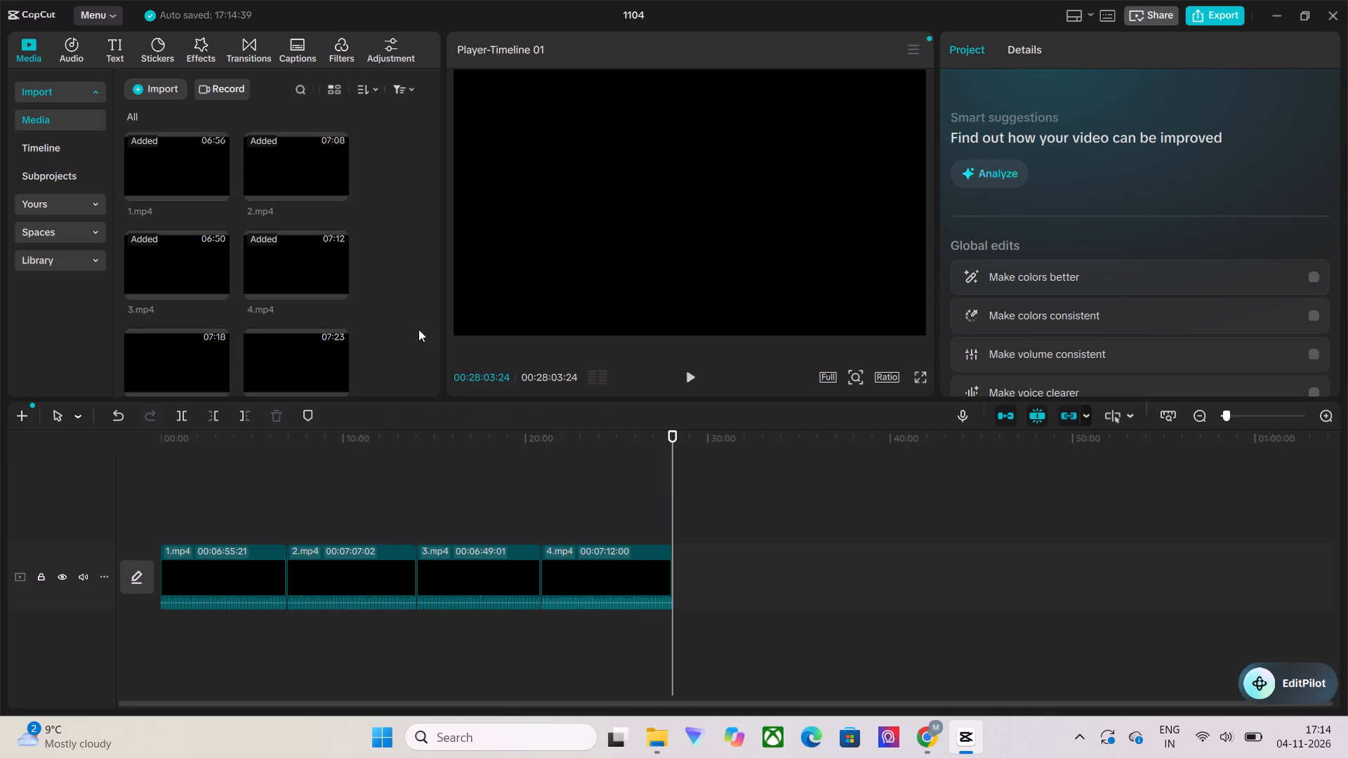
{"action": "scroll", "coordinate": [392, 247], "scroll_direction": "down", "scroll_amount": 1}
{"action": "left_click", "coordinate": [213, 306]}
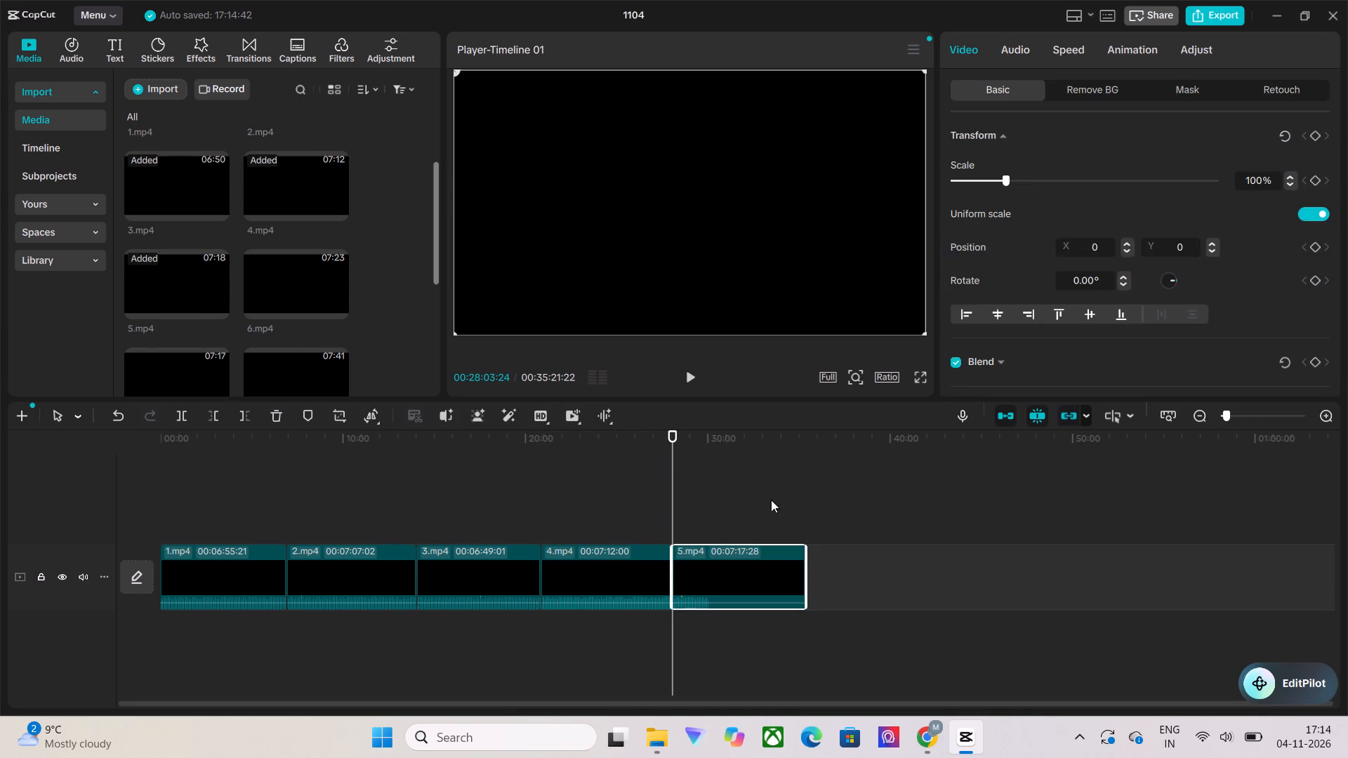
{"action": "left_click", "coordinate": [877, 500]}
{"action": "left_click", "coordinate": [339, 307]}
{"action": "scroll", "coordinate": [581, 479], "scroll_direction": "down", "scroll_amount": 2, "text": "ctrl"}
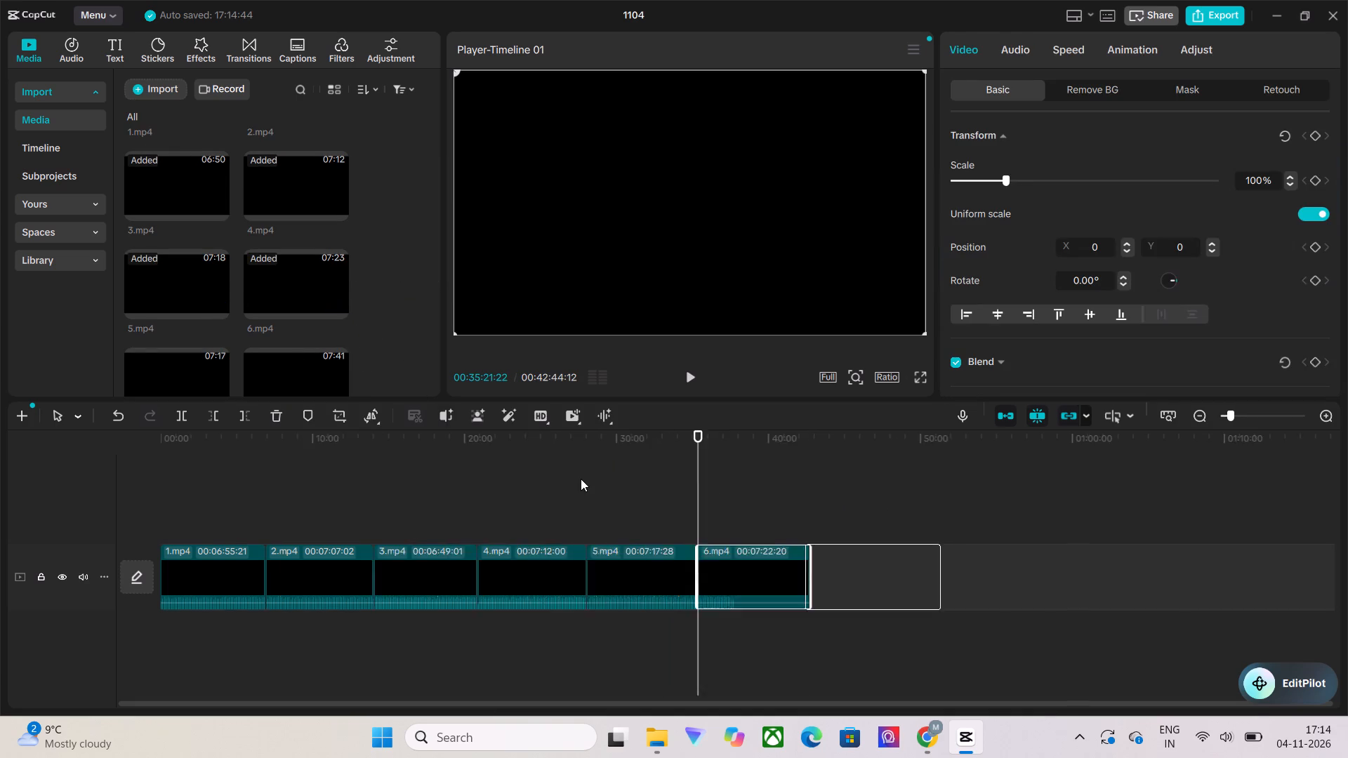
{"action": "scroll", "coordinate": [581, 479], "scroll_direction": "down", "scroll_amount": 3, "text": "ctrl"}
{"action": "left_click", "coordinate": [621, 476]}
Append 7.mp4, 8.mp4, 9.mp4 and 10.mp4 in order after 6.mp4 on the timeline.
{"action": "scroll", "coordinate": [311, 302], "scroll_direction": "down", "scroll_amount": 2}
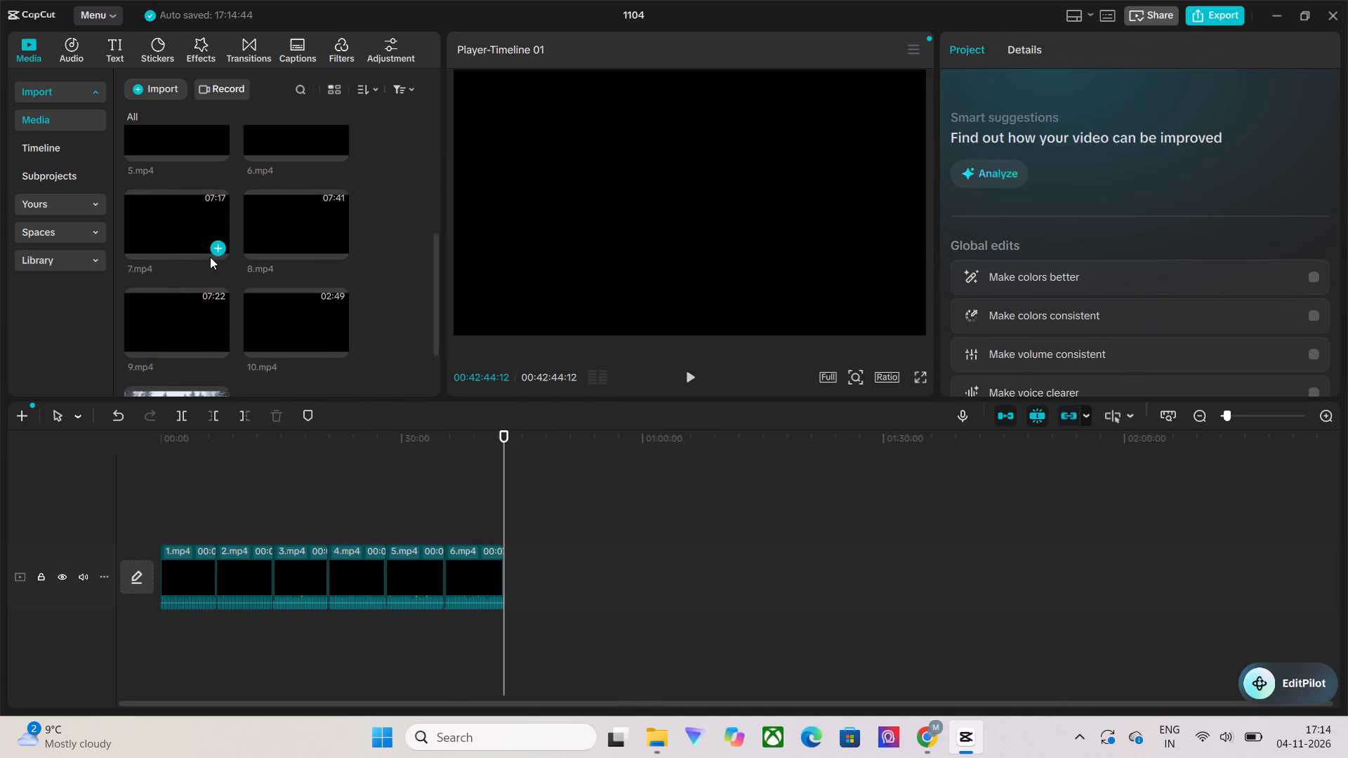
{"action": "left_click", "coordinate": [216, 248]}
{"action": "left_click", "coordinate": [608, 512]}
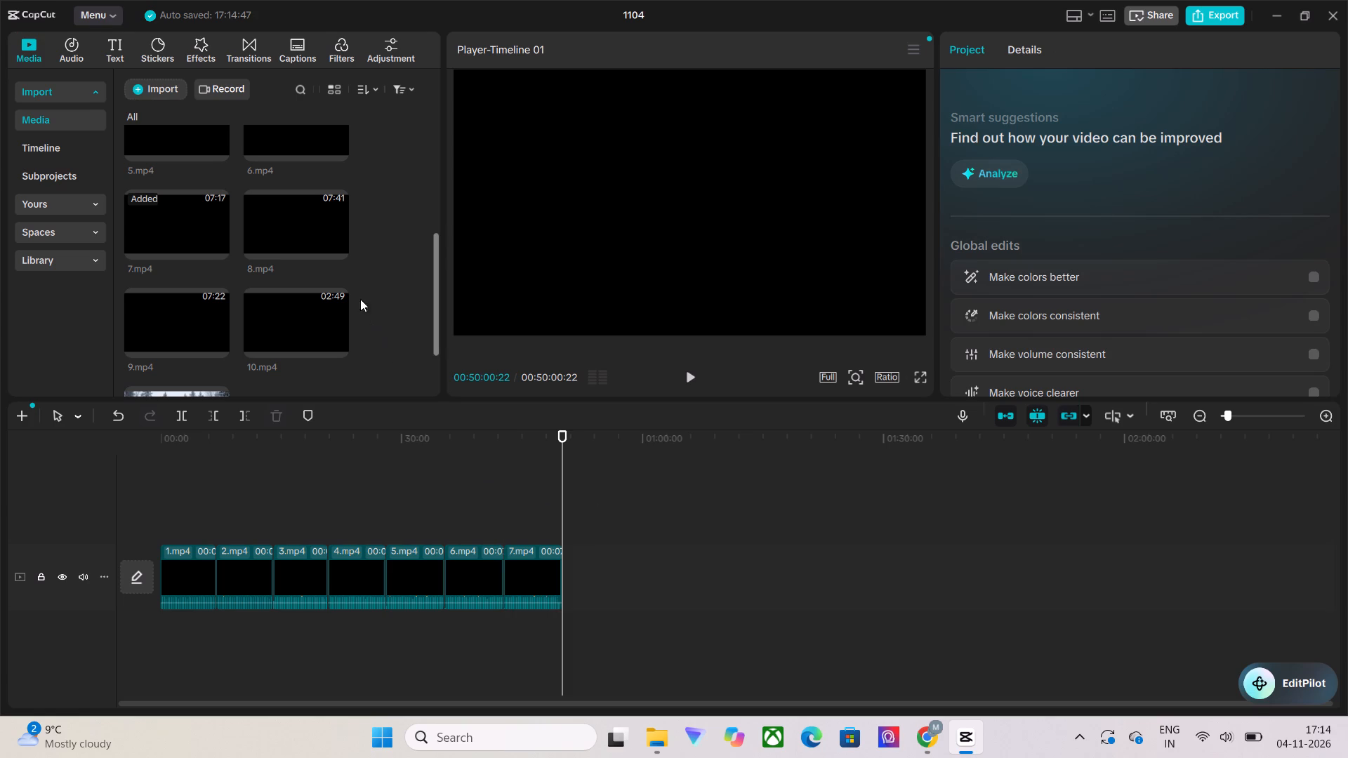
{"action": "left_click", "coordinate": [338, 251]}
{"action": "left_click", "coordinate": [638, 523]}
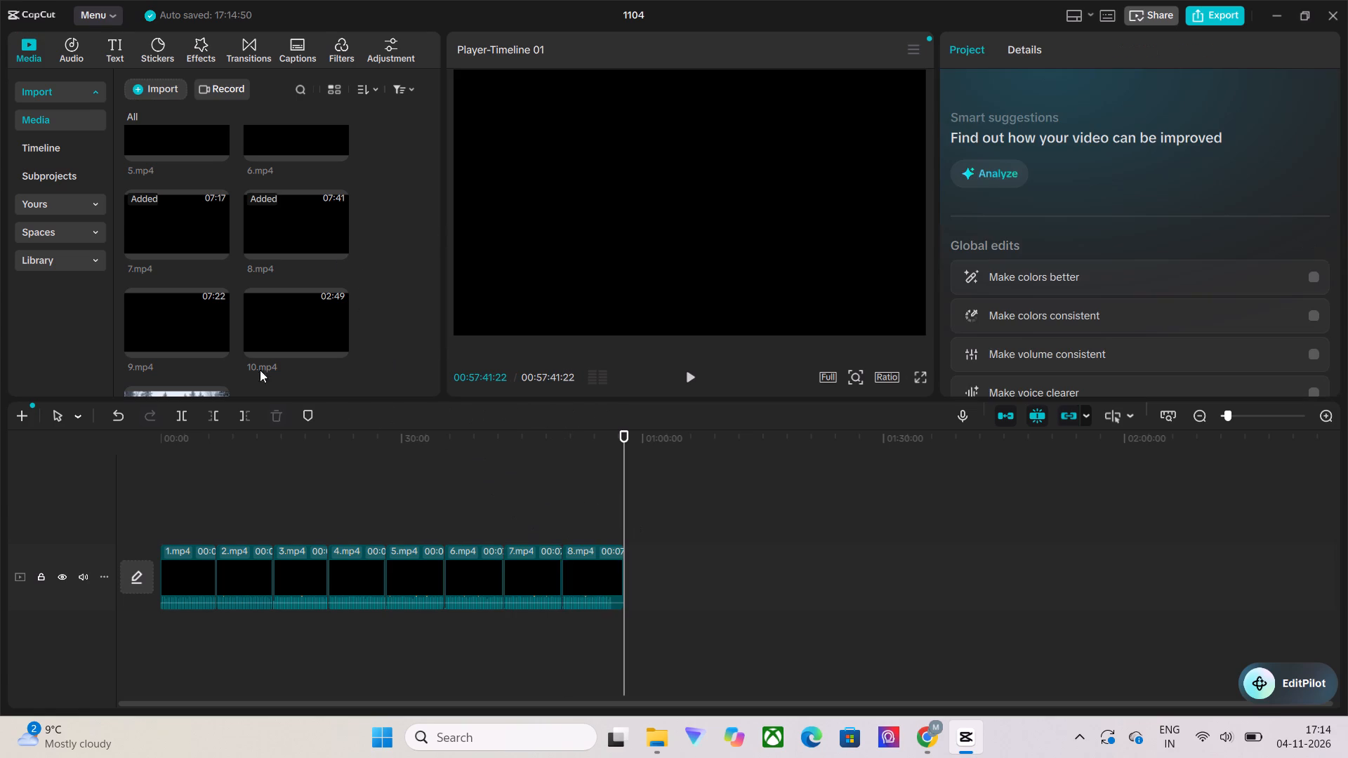
{"action": "left_click", "coordinate": [219, 347]}
{"action": "left_click", "coordinate": [675, 498]}
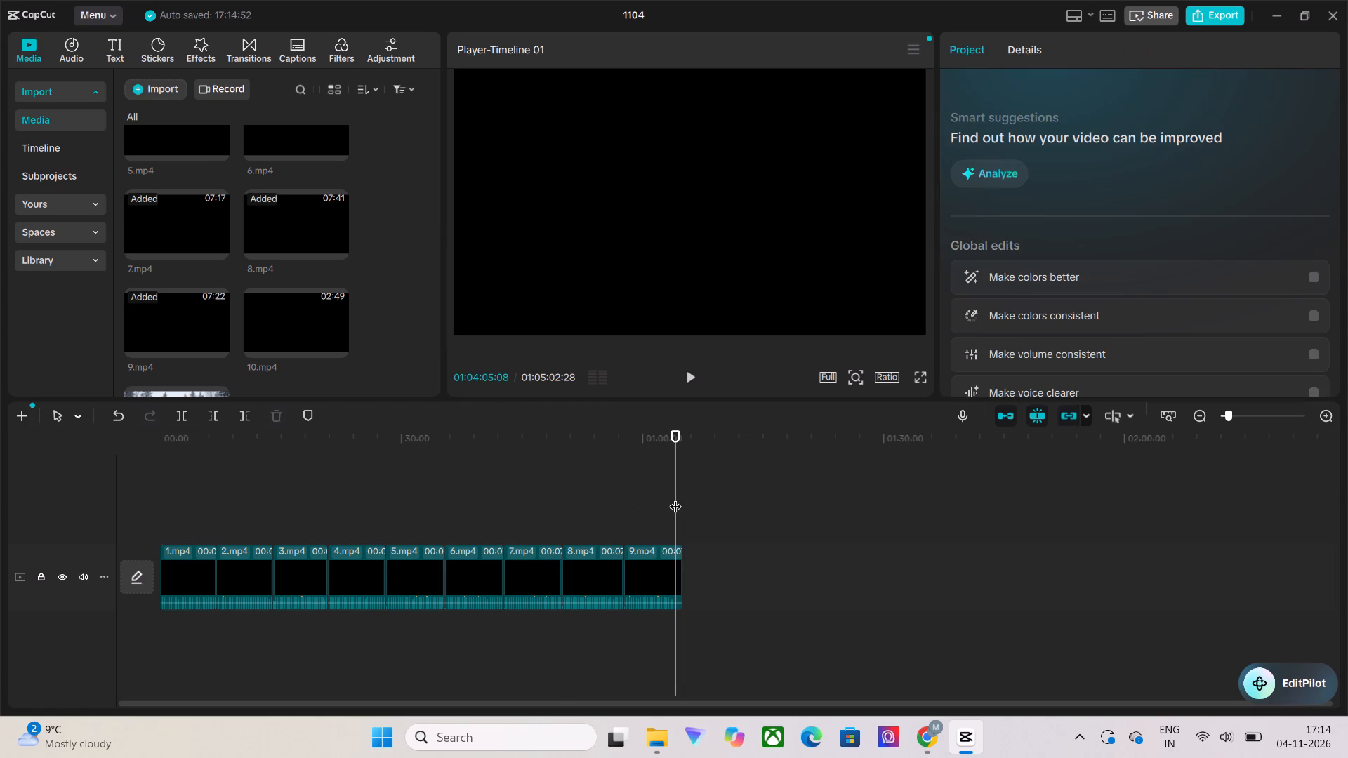
{"action": "left_click_drag", "start_coordinate": [675, 498], "coordinate": [691, 498]}
{"action": "left_click", "coordinate": [340, 345]}
{"action": "scroll", "coordinate": [396, 512], "scroll_direction": "down", "scroll_amount": 3}
Extract the audio from all ten video clips onto a separate audio track.
{"action": "left_click_drag", "start_coordinate": [178, 502], "coordinate": [681, 651]}
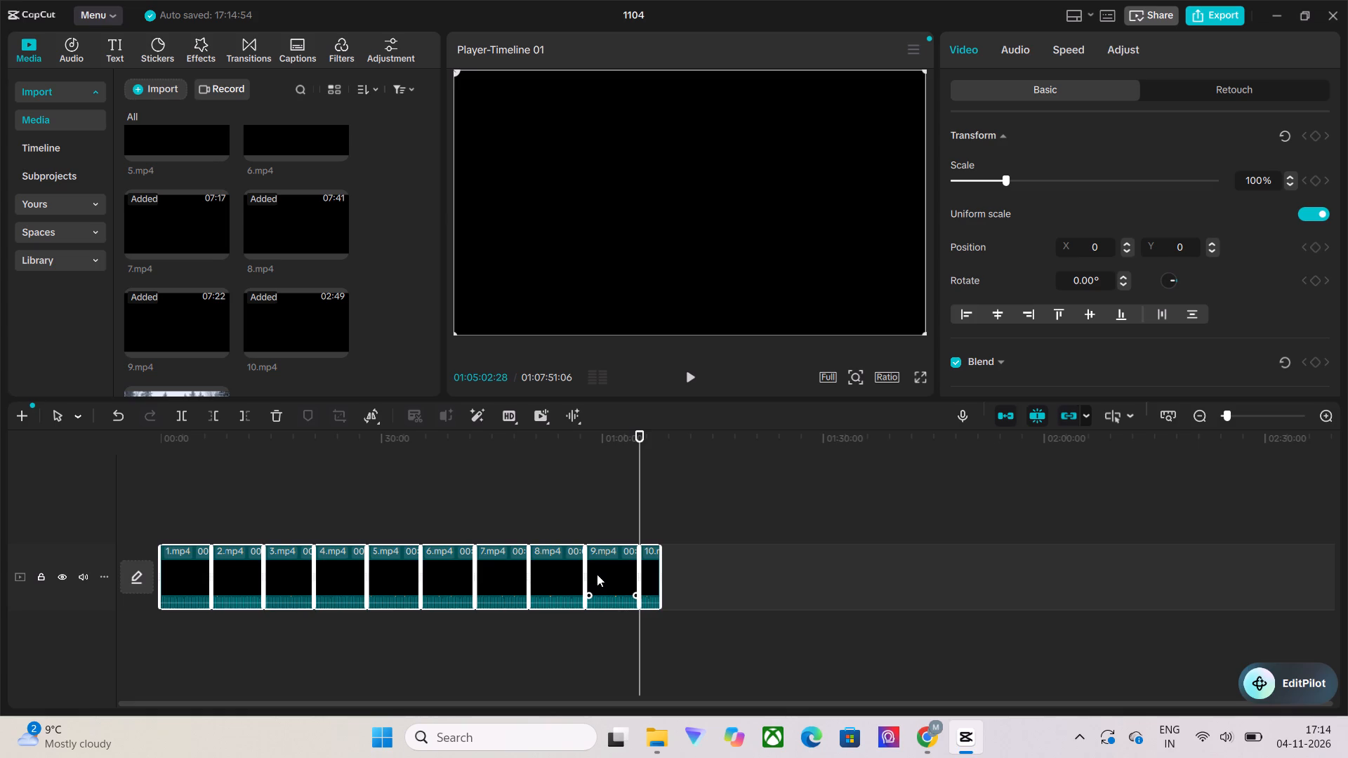
{"action": "right_click", "coordinate": [597, 574]}
{"action": "left_click", "coordinate": [696, 319]}
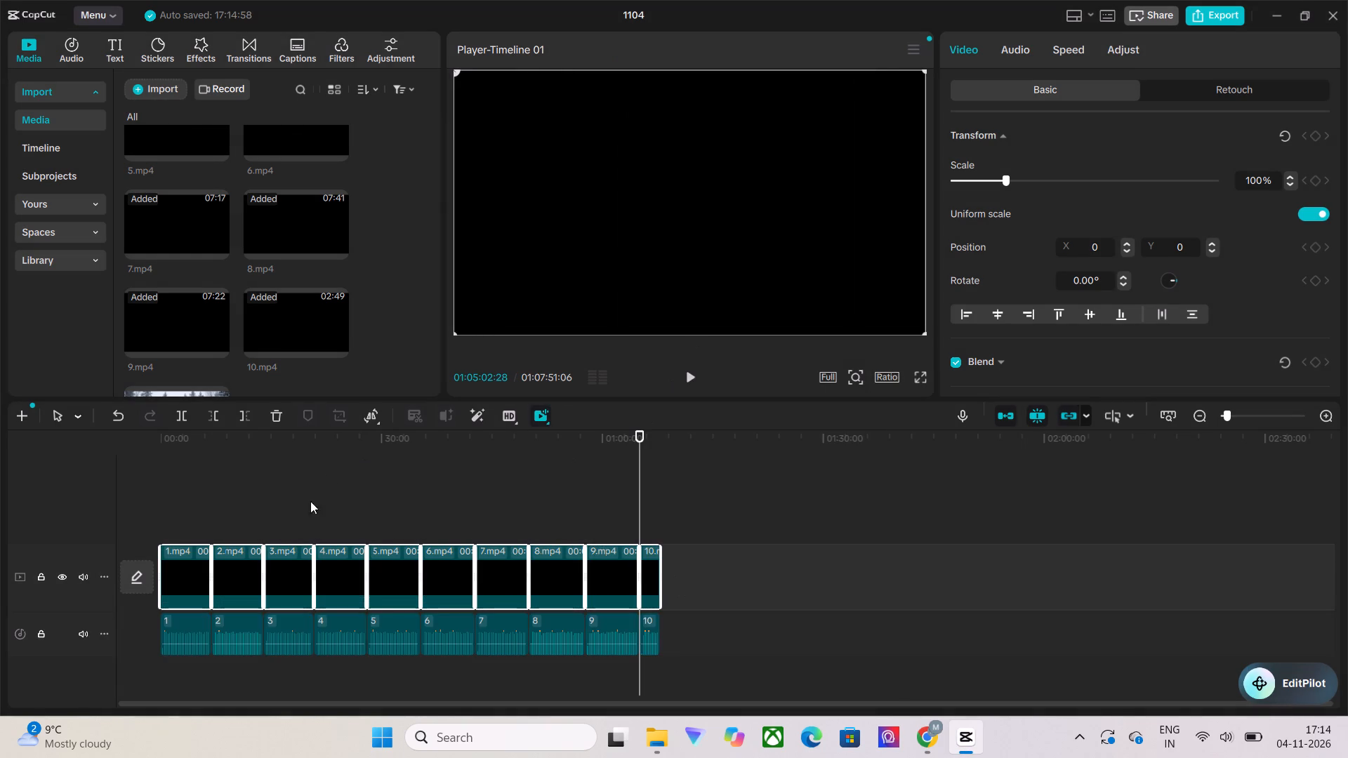
Delete all ten video clips from the timeline, keeping only their extracted audio.
{"action": "left_click_drag", "start_coordinate": [167, 559], "coordinate": [229, 507]}
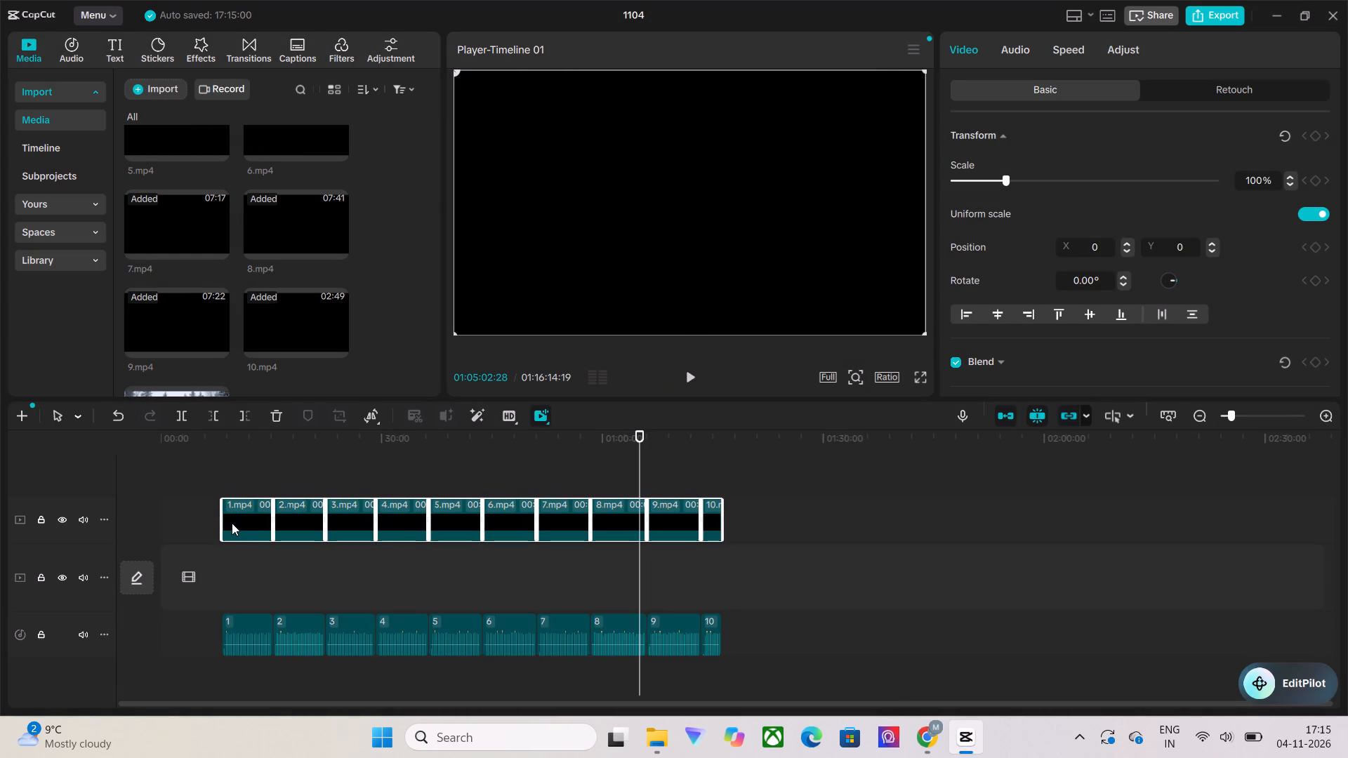
{"action": "left_click", "coordinate": [275, 410]}
Move all ten audio clips together to the start of the timeline and return the playhead to zero.
{"action": "left_click_drag", "start_coordinate": [194, 559], "coordinate": [304, 604]}
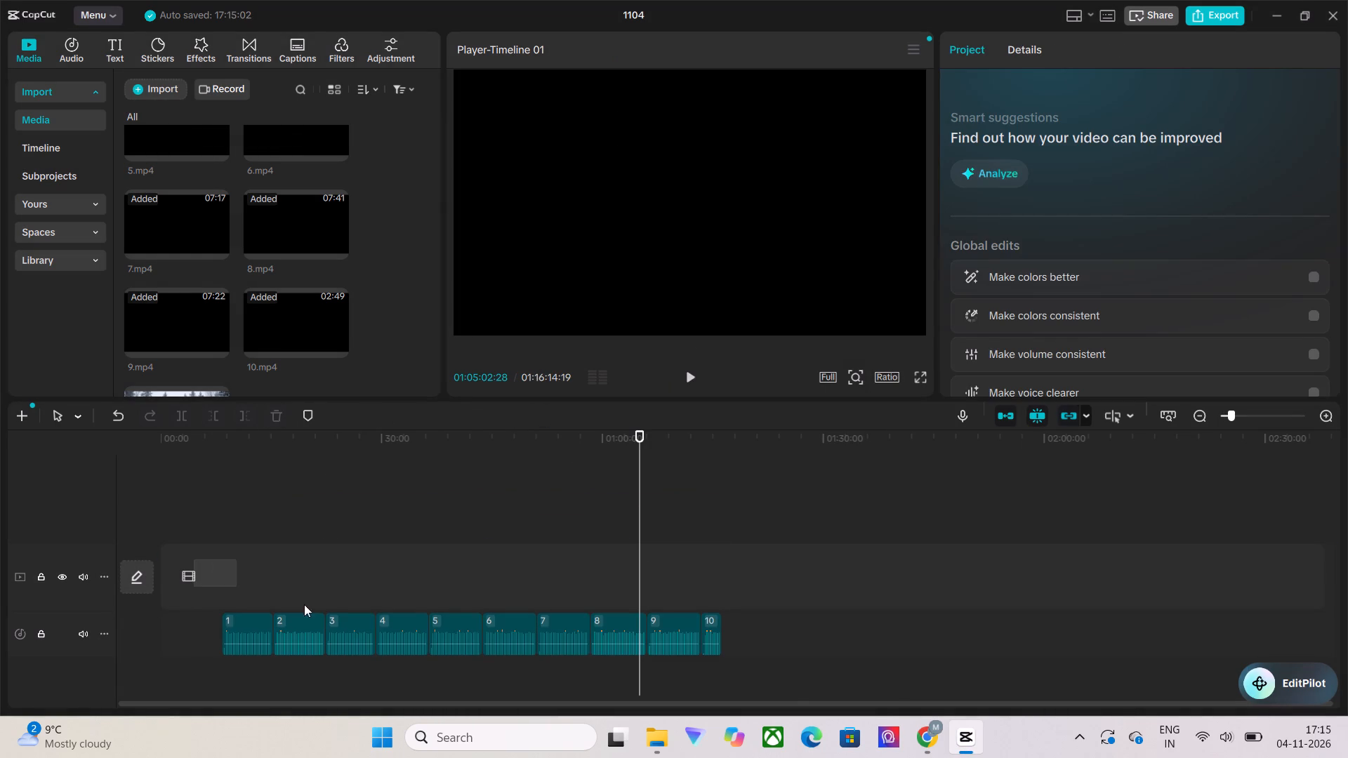
{"action": "left_click_drag", "start_coordinate": [304, 604], "coordinate": [815, 698]}
{"action": "left_click_drag", "start_coordinate": [455, 629], "coordinate": [328, 625]}
{"action": "left_click", "coordinate": [230, 481]}
{"action": "left_click_drag", "start_coordinate": [230, 481], "coordinate": [146, 481]}
Place the snowy house image on the main track from the start and extend it to about 01:09:24, just past the audio.
{"action": "scroll", "coordinate": [258, 324], "scroll_direction": "down", "scroll_amount": 3}
{"action": "left_click_drag", "start_coordinate": [171, 330], "coordinate": [227, 502]}
{"action": "left_click_drag", "start_coordinate": [225, 512], "coordinate": [246, 516]}
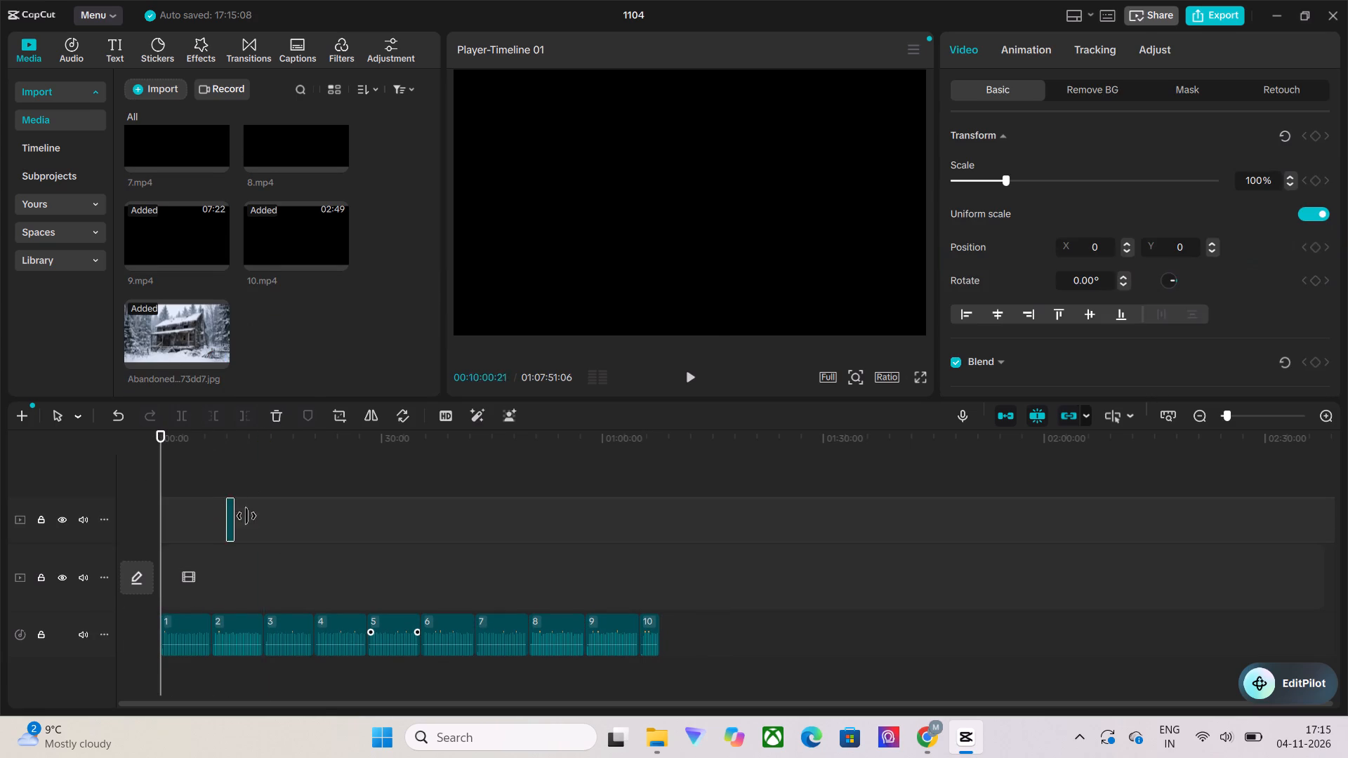
{"action": "left_click_drag", "start_coordinate": [246, 516], "coordinate": [769, 531]}
{"action": "left_click_drag", "start_coordinate": [690, 529], "coordinate": [533, 568]}
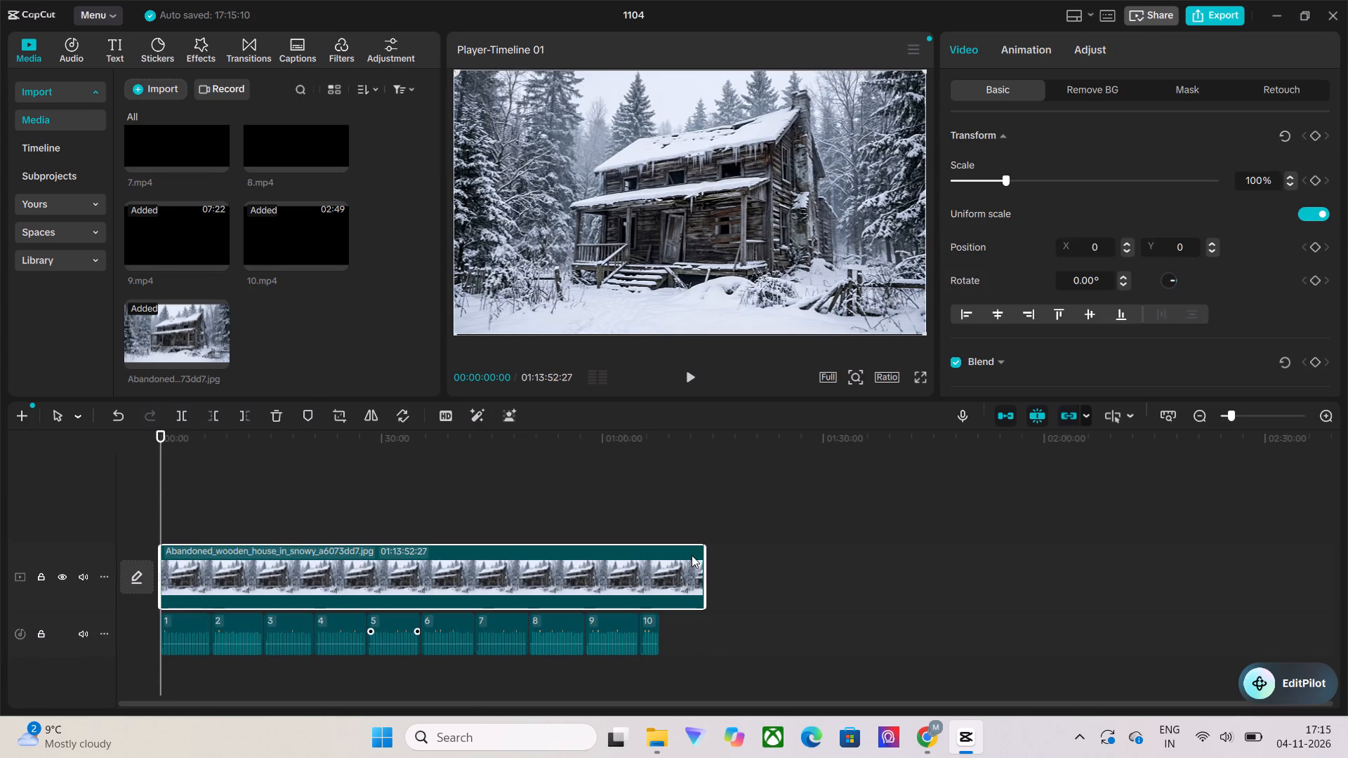
{"action": "left_click_drag", "start_coordinate": [701, 561], "coordinate": [668, 562]}
Set the project's aspect ratio to 16:9.
{"action": "left_click", "coordinate": [892, 380]}
{"action": "left_click", "coordinate": [915, 446]}
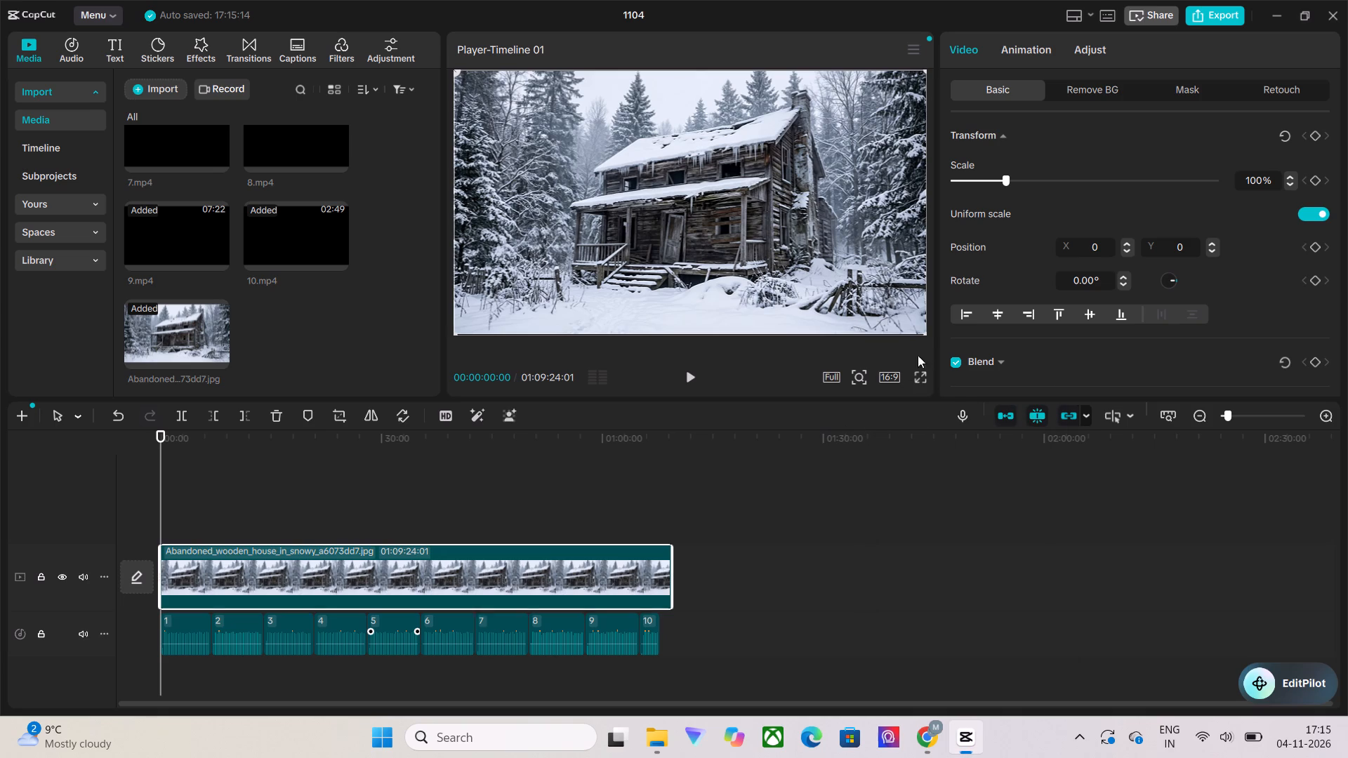
Enlarge the snowy house image in the preview so it completely fills the 16:9 frame, and deselect it.
{"action": "left_click_drag", "start_coordinate": [926, 333], "coordinate": [959, 416]}
{"action": "left_click", "coordinate": [183, 505]}
{"action": "left_click_drag", "start_coordinate": [183, 505], "coordinate": [144, 504]}
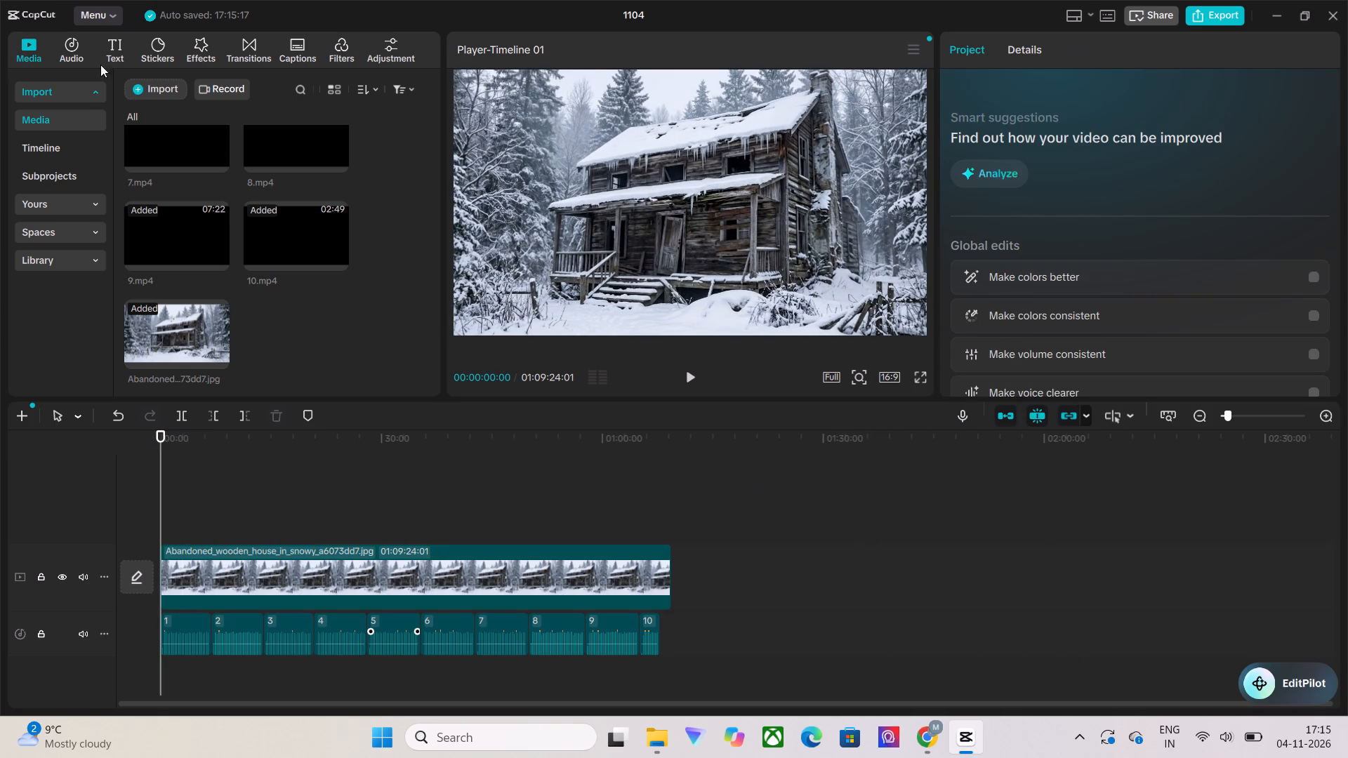
Import the plain orange background image and the QR code image from the Downloads folder into the project media.
{"action": "left_click", "coordinate": [145, 90]}
{"action": "left_click", "coordinate": [211, 132]}
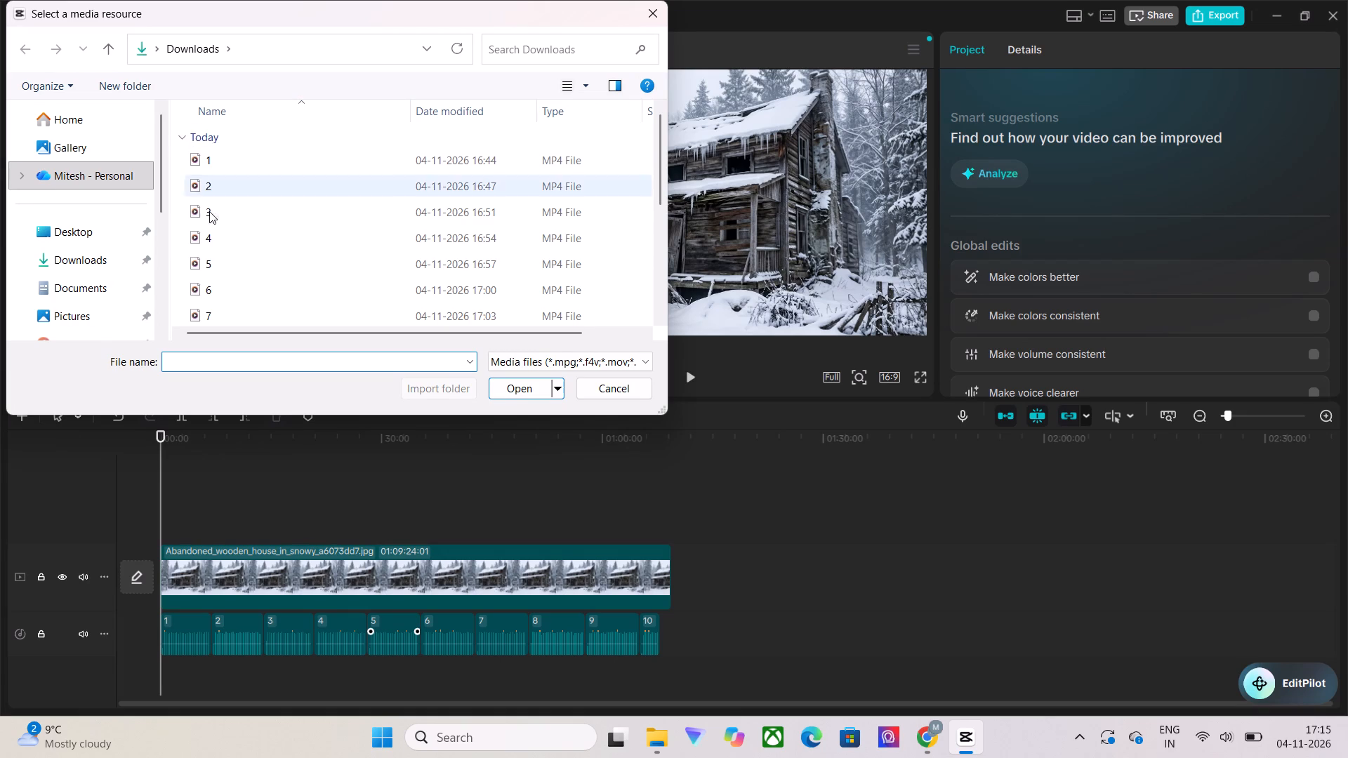
{"action": "scroll", "coordinate": [226, 259], "scroll_direction": "down", "scroll_amount": 6}
{"action": "left_click_drag", "start_coordinate": [177, 259], "coordinate": [236, 287]}
{"action": "left_click", "coordinate": [517, 399]}
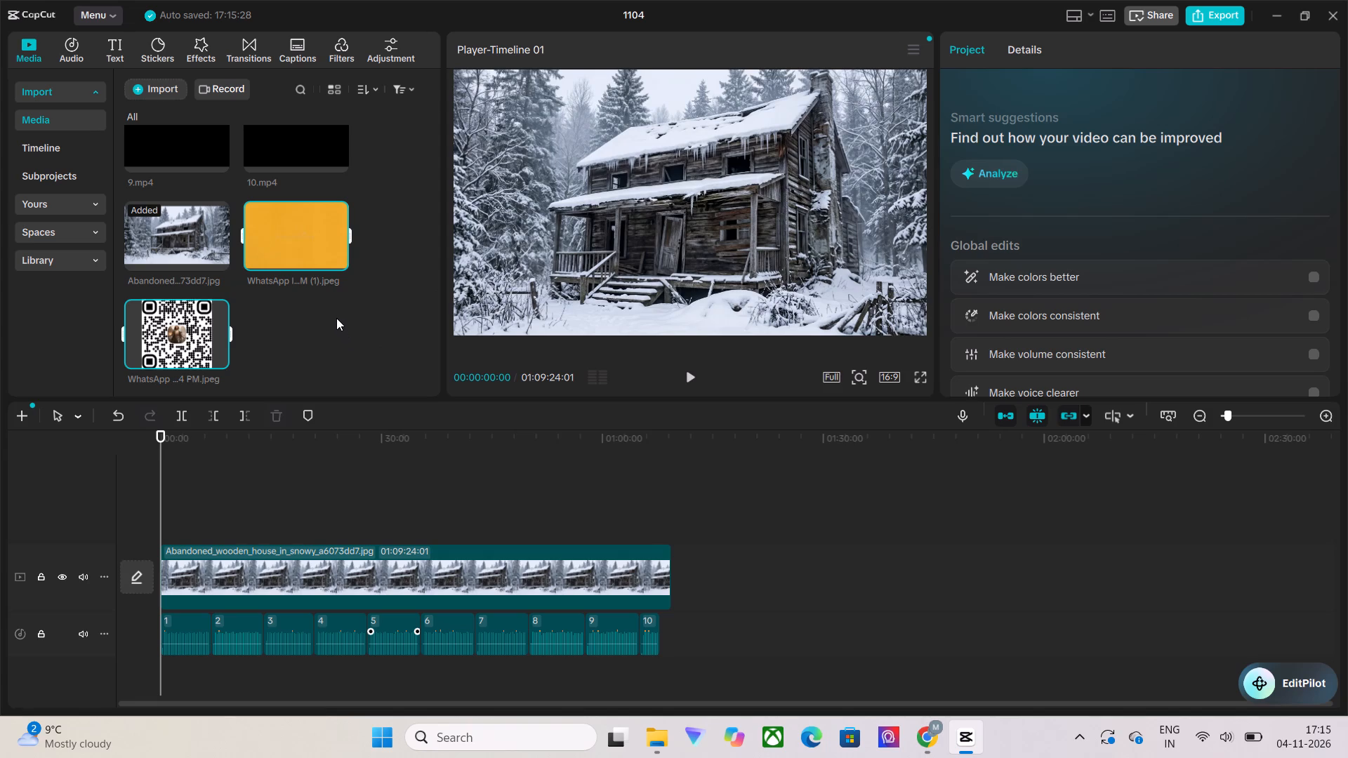
{"action": "left_click", "coordinate": [291, 333]}
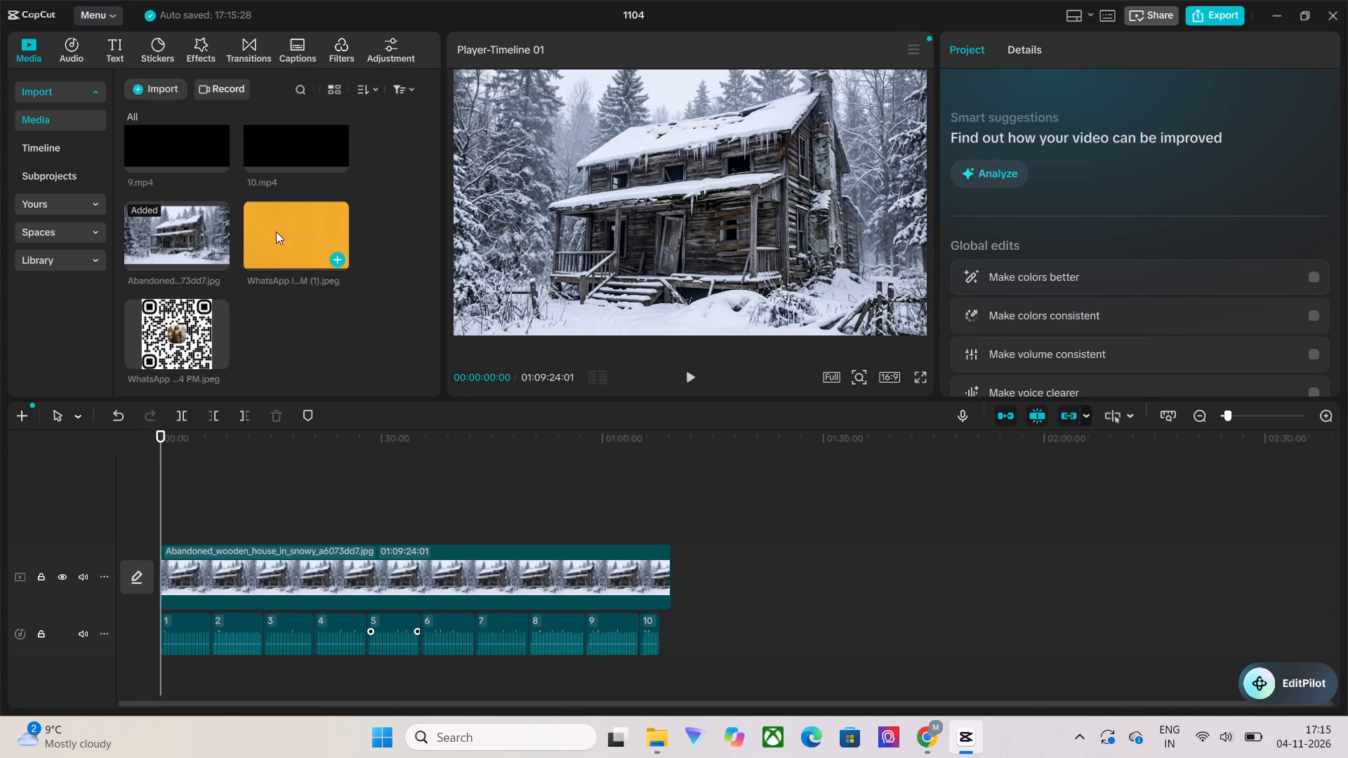
Place the orange image on a new track above the snowy house from the start, extended to 01:09:24 to match it.
{"action": "left_click_drag", "start_coordinate": [279, 237], "coordinate": [223, 478]}
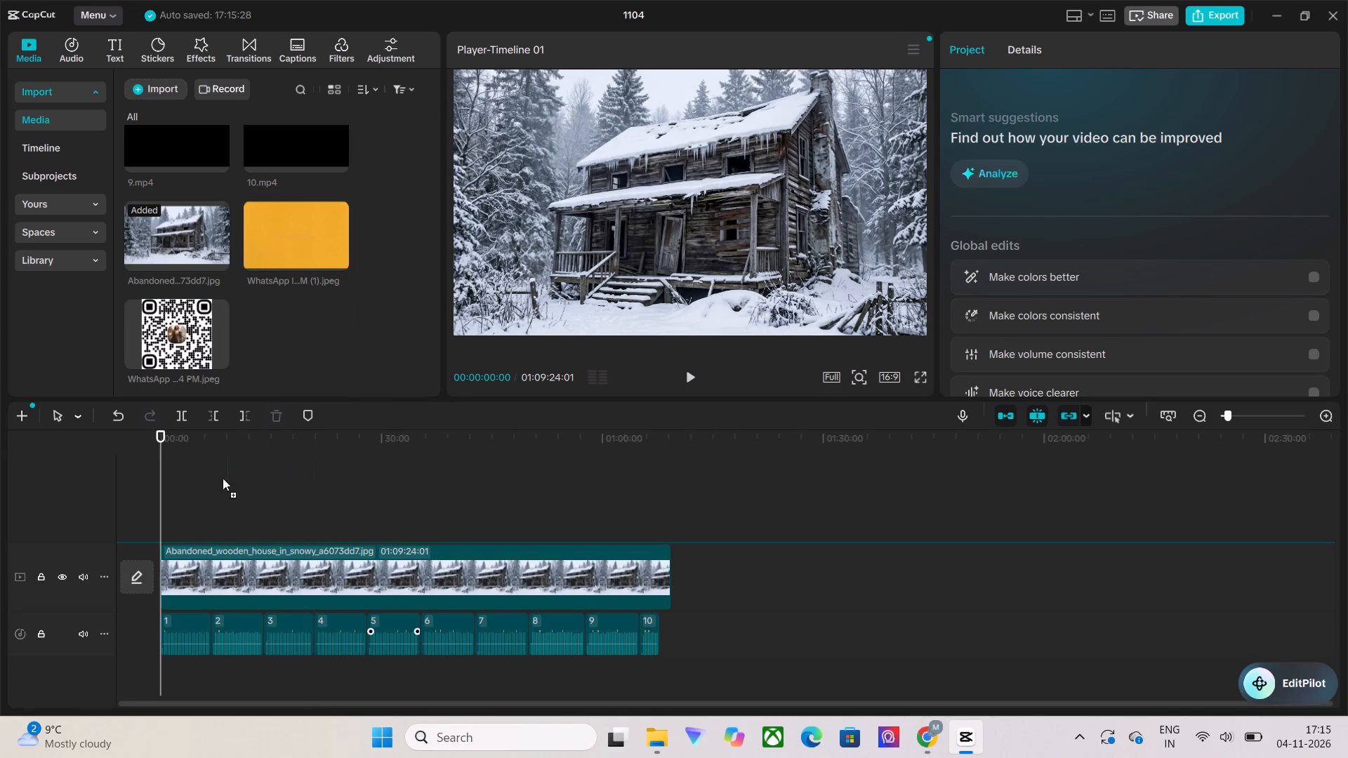
{"action": "left_click_drag", "start_coordinate": [223, 478], "coordinate": [222, 479]}
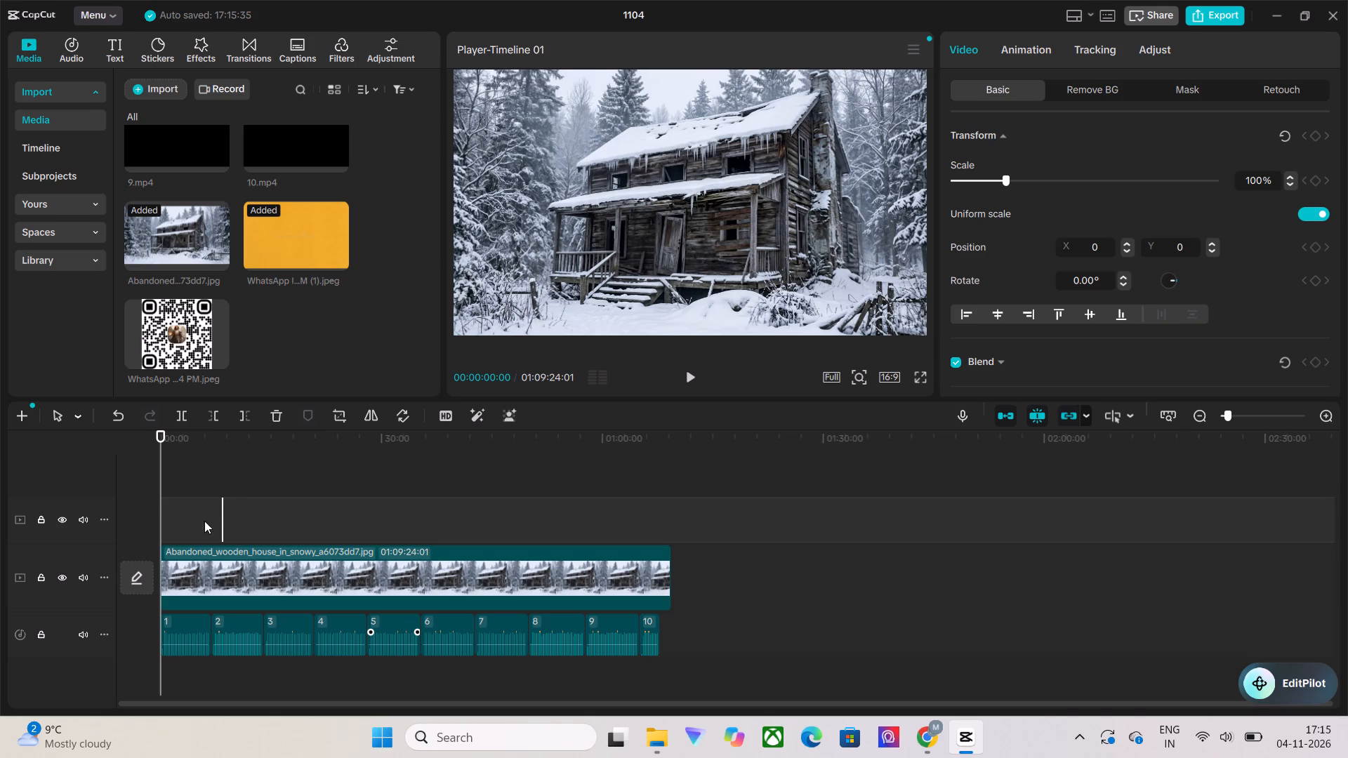
{"action": "left_click_drag", "start_coordinate": [223, 514], "coordinate": [683, 514]}
{"action": "left_click_drag", "start_coordinate": [619, 517], "coordinate": [482, 514]}
{"action": "left_click_drag", "start_coordinate": [622, 507], "coordinate": [665, 510]}
Crop the orange image to a wide strip, keeping only its upper part above the watermark at full width.
{"action": "left_click", "coordinate": [348, 418]}
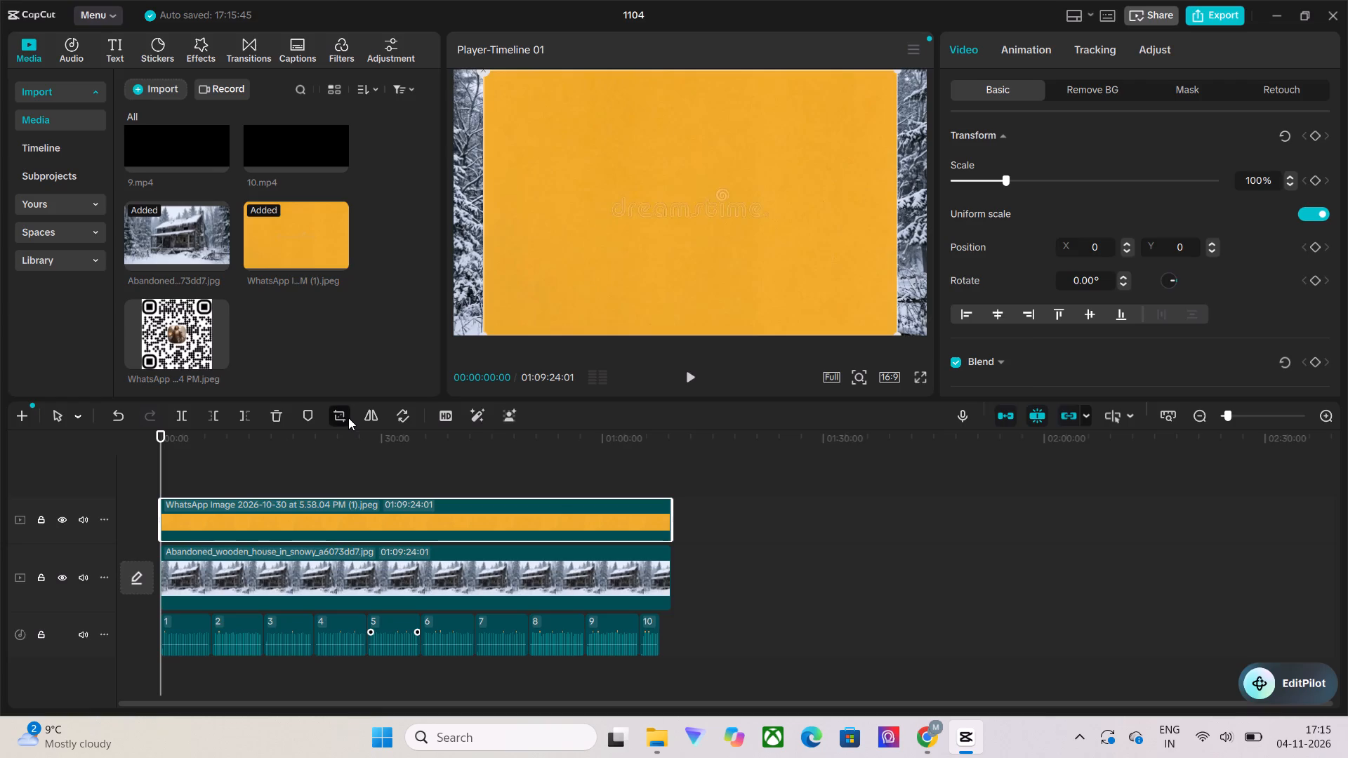
{"action": "left_click_drag", "start_coordinate": [668, 547], "coordinate": [703, 319]}
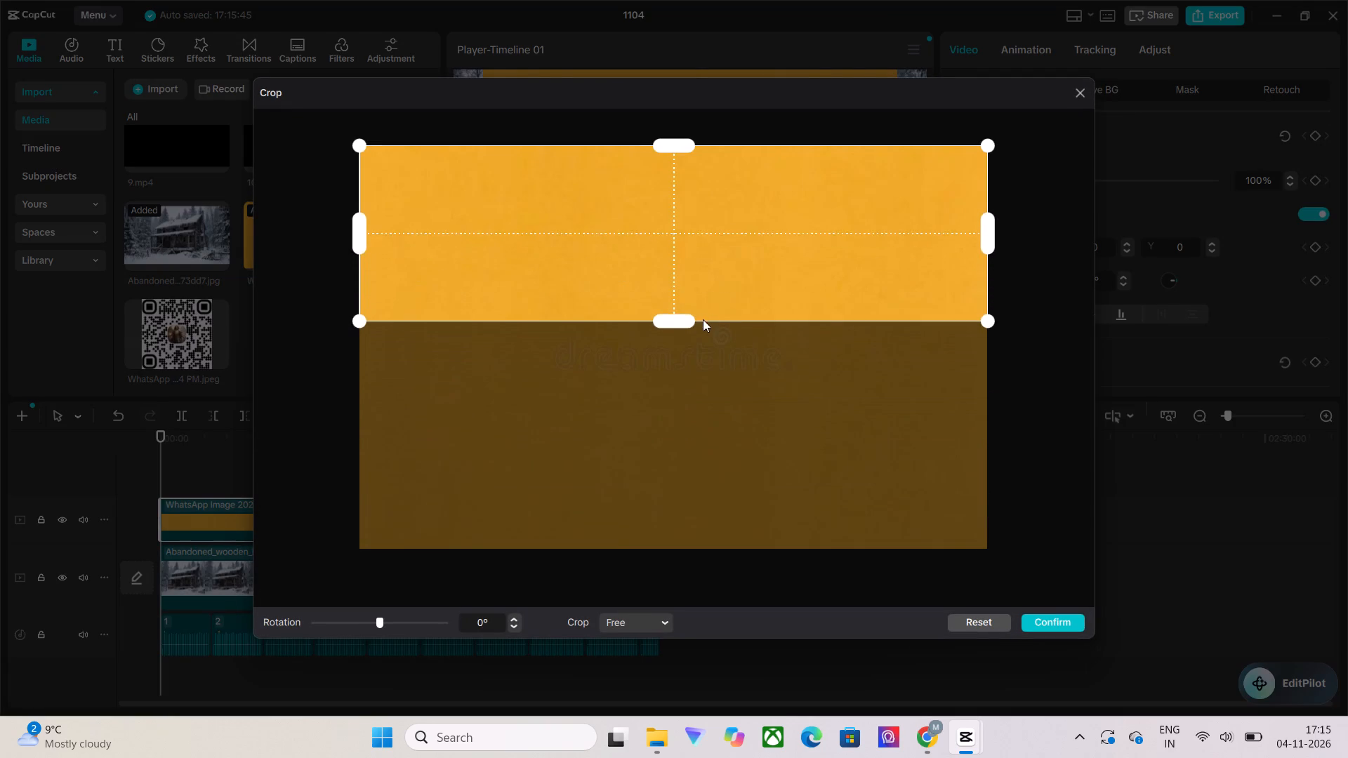
{"action": "left_click_drag", "start_coordinate": [703, 319], "coordinate": [712, 305]}
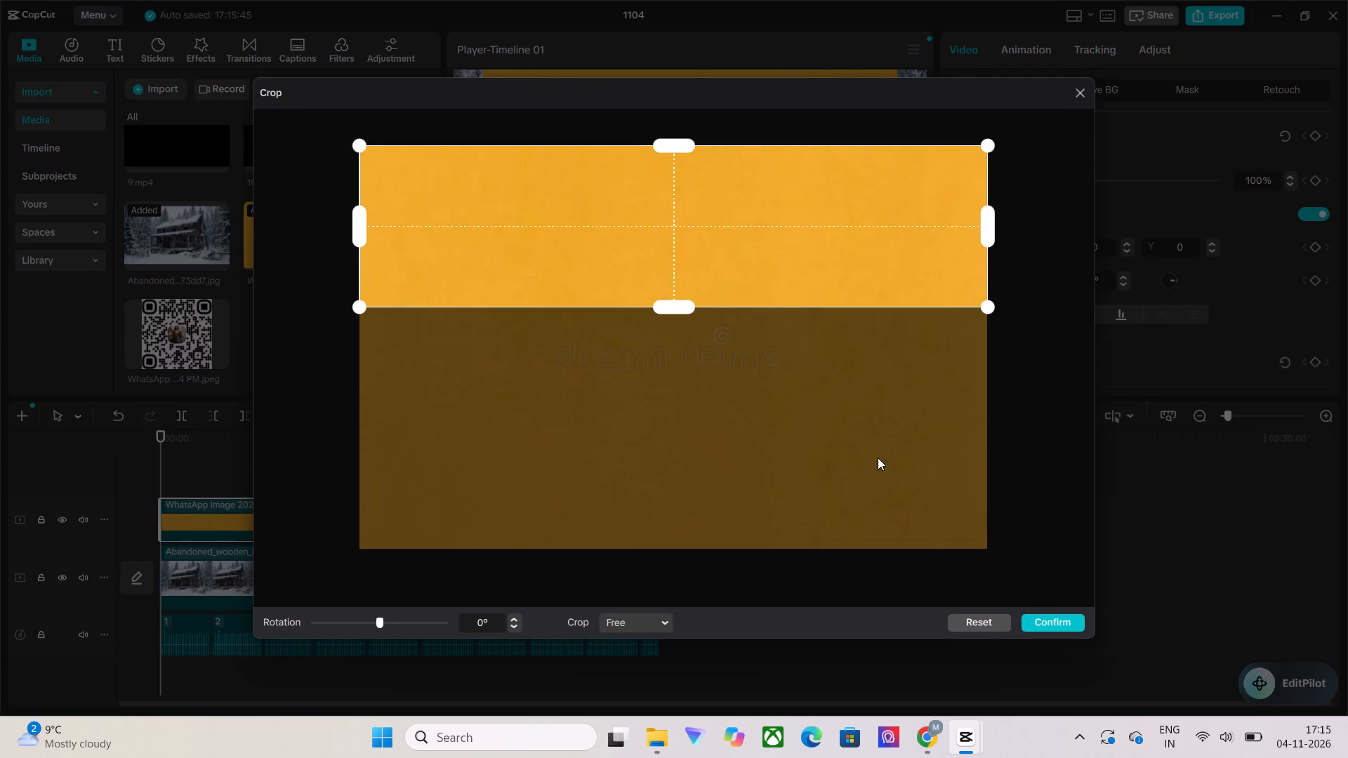
{"action": "left_click", "coordinate": [1041, 621]}
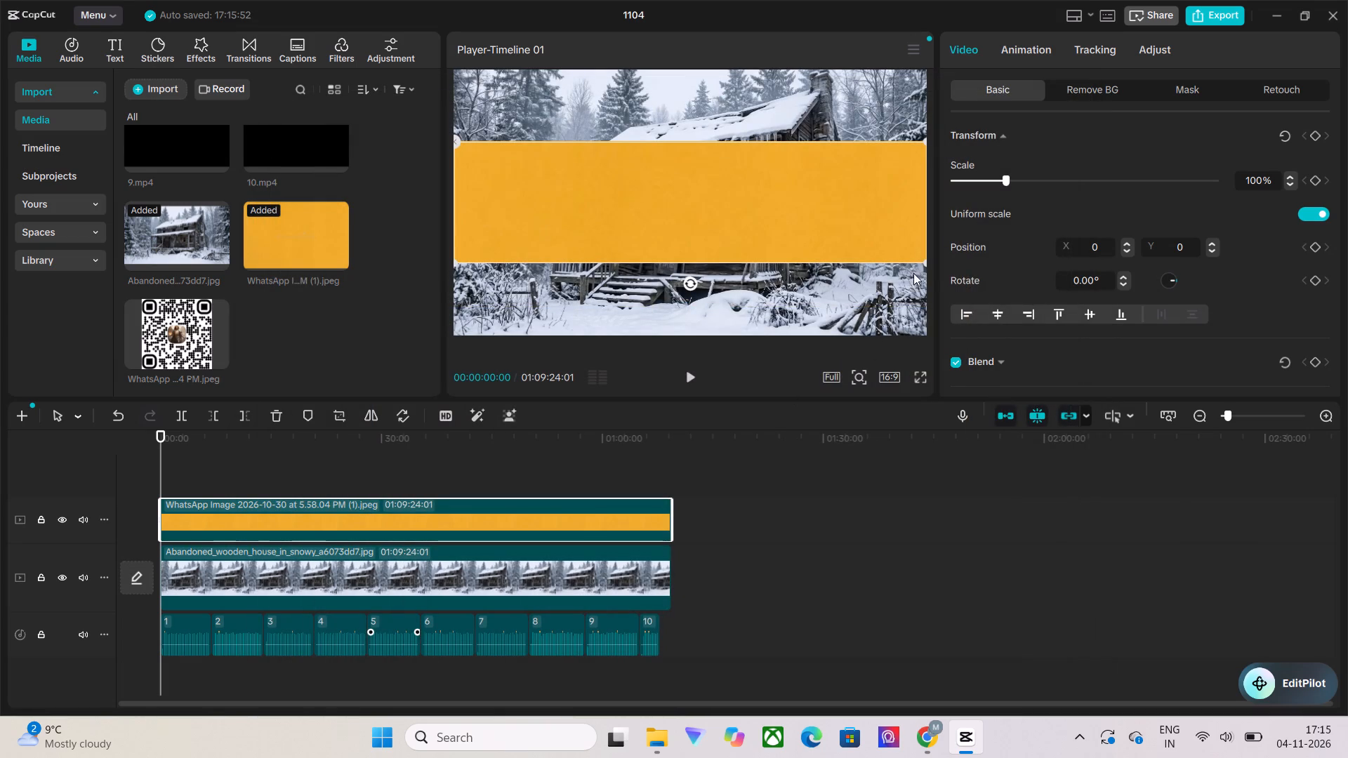
Enlarge the yellow overlay image in the preview to a scale of about 129%.
{"action": "left_click_drag", "start_coordinate": [924, 262], "coordinate": [989, 353]}
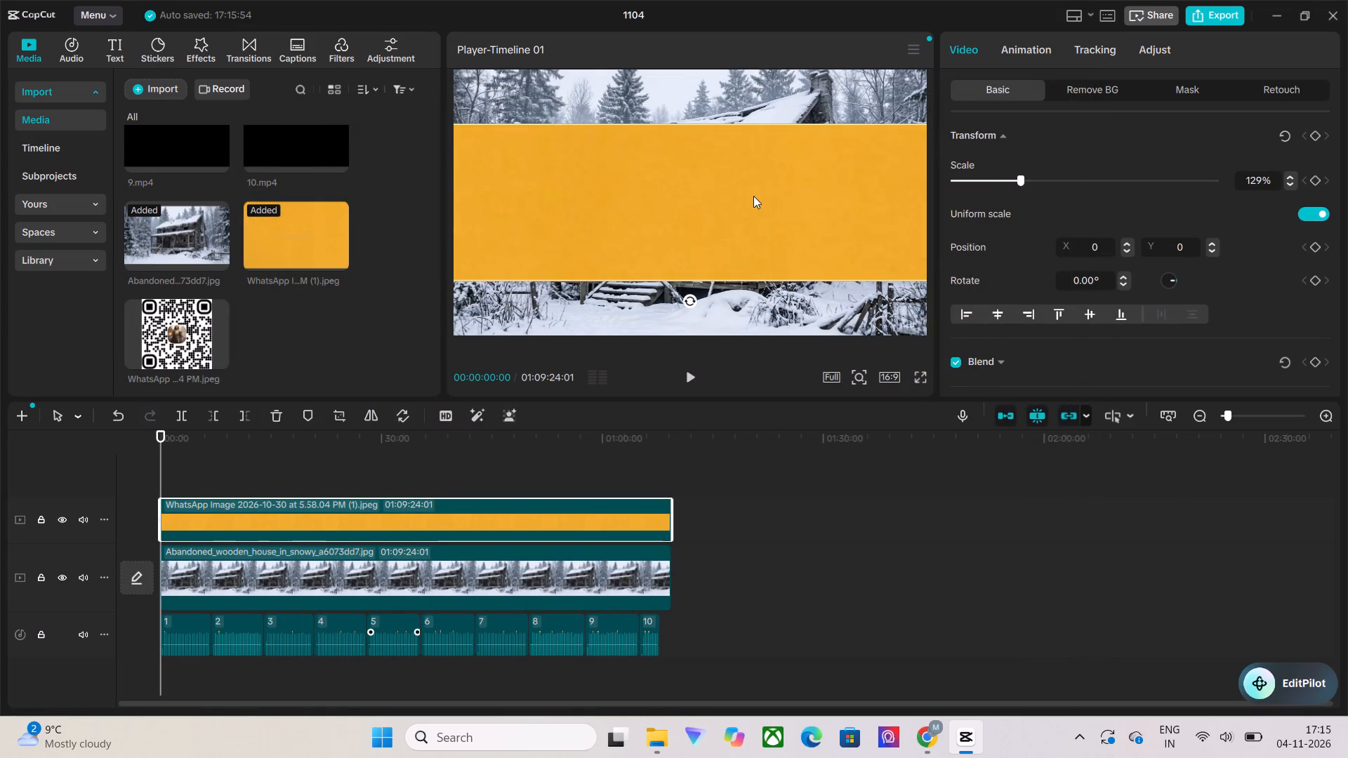
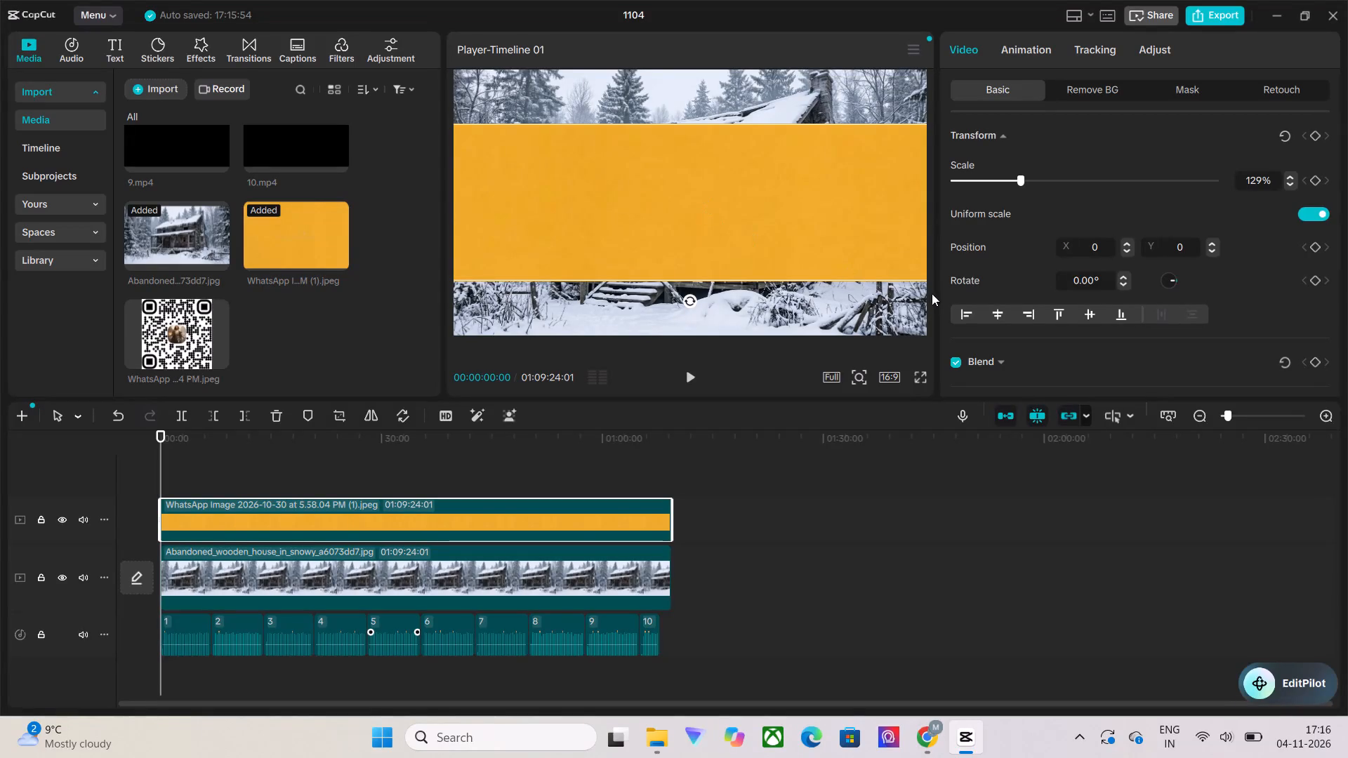
Move the yellow overlay image down in the preview so only a narrow band covers the bottom edge of the frame.
{"action": "left_click_drag", "start_coordinate": [875, 242], "coordinate": [875, 305]}
{"action": "left_click_drag", "start_coordinate": [842, 156], "coordinate": [838, 295]}
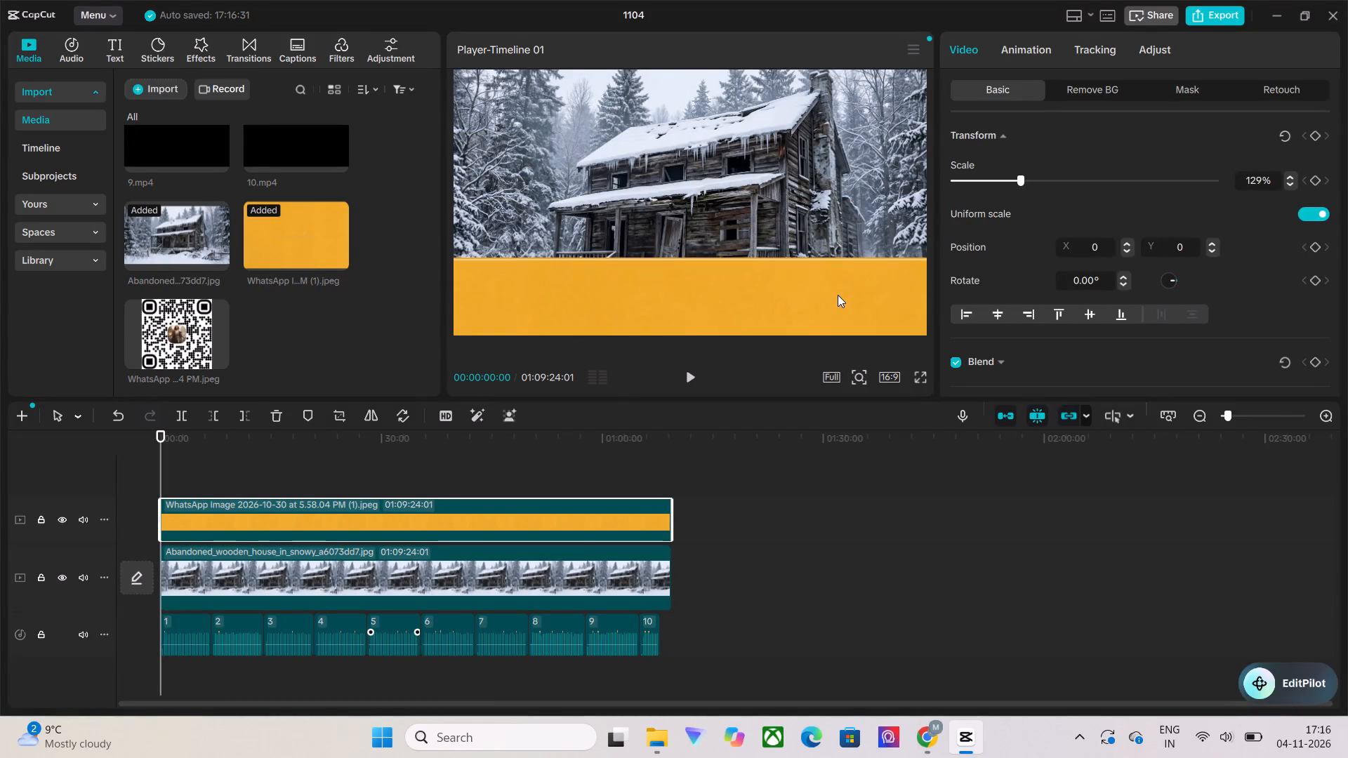
{"action": "left_click_drag", "start_coordinate": [838, 295], "coordinate": [838, 333]}
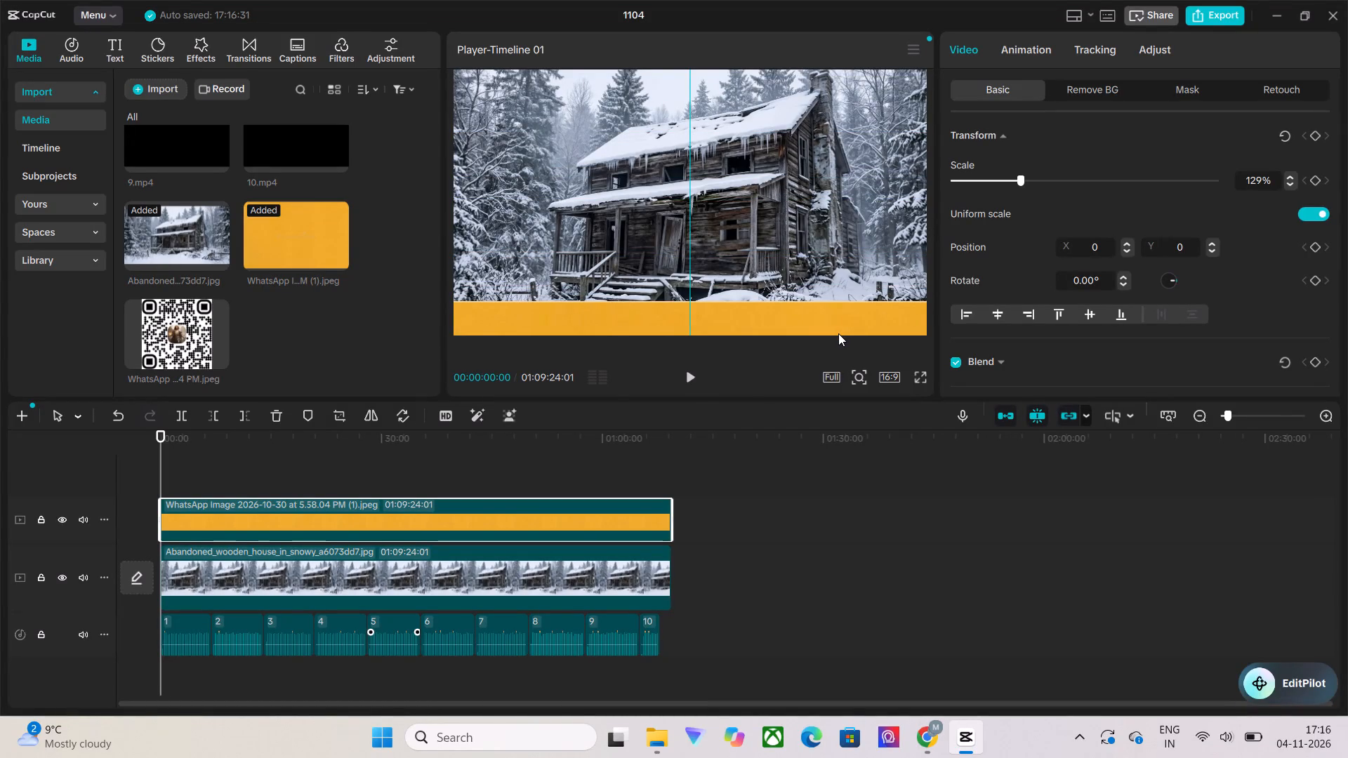
{"action": "left_click_drag", "start_coordinate": [838, 333], "coordinate": [840, 335]}
Add a default text clip at the start of the timeline and extend it to the end of the image clips.
{"action": "left_click", "coordinate": [213, 467]}
{"action": "left_click_drag", "start_coordinate": [213, 467], "coordinate": [161, 469]}
{"action": "scroll", "coordinate": [222, 485], "scroll_direction": "up", "scroll_amount": 4, "text": "ctrl"}
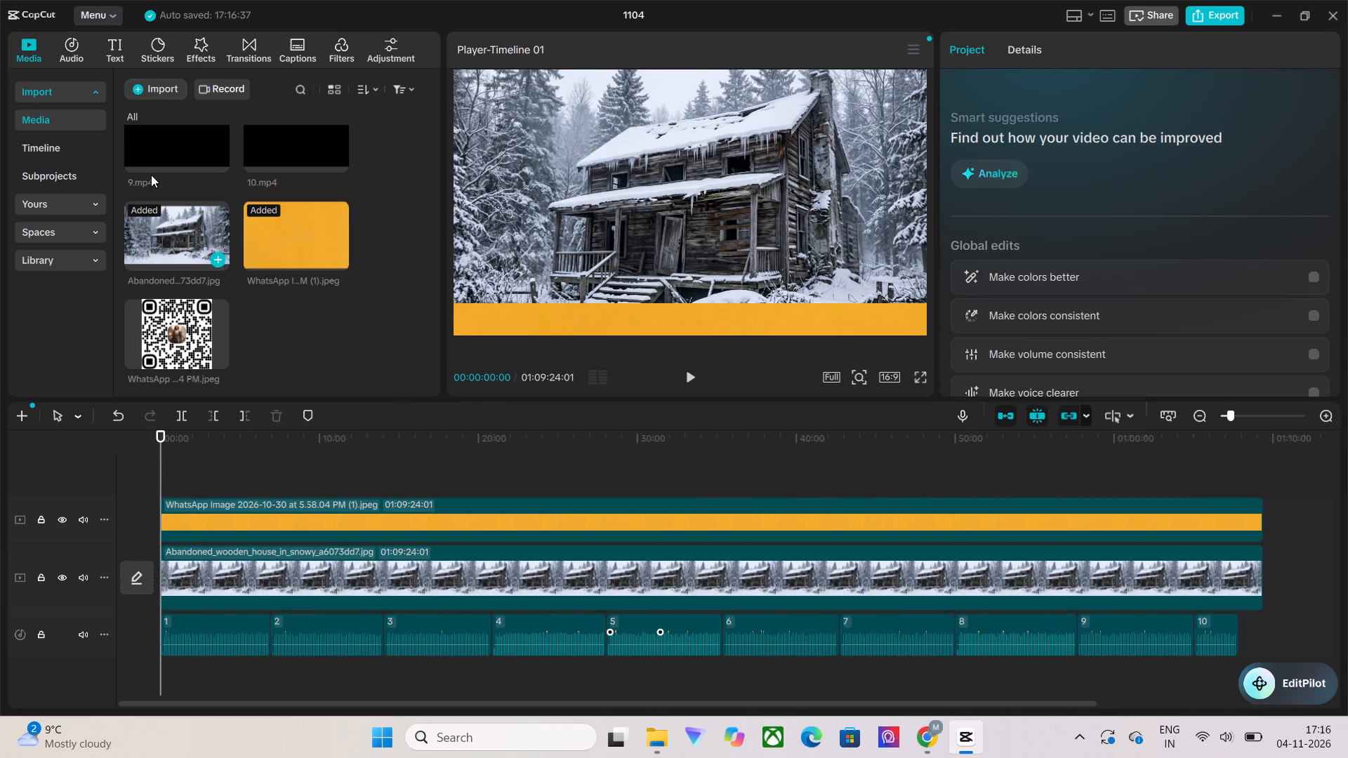
{"action": "left_click", "coordinate": [113, 45]}
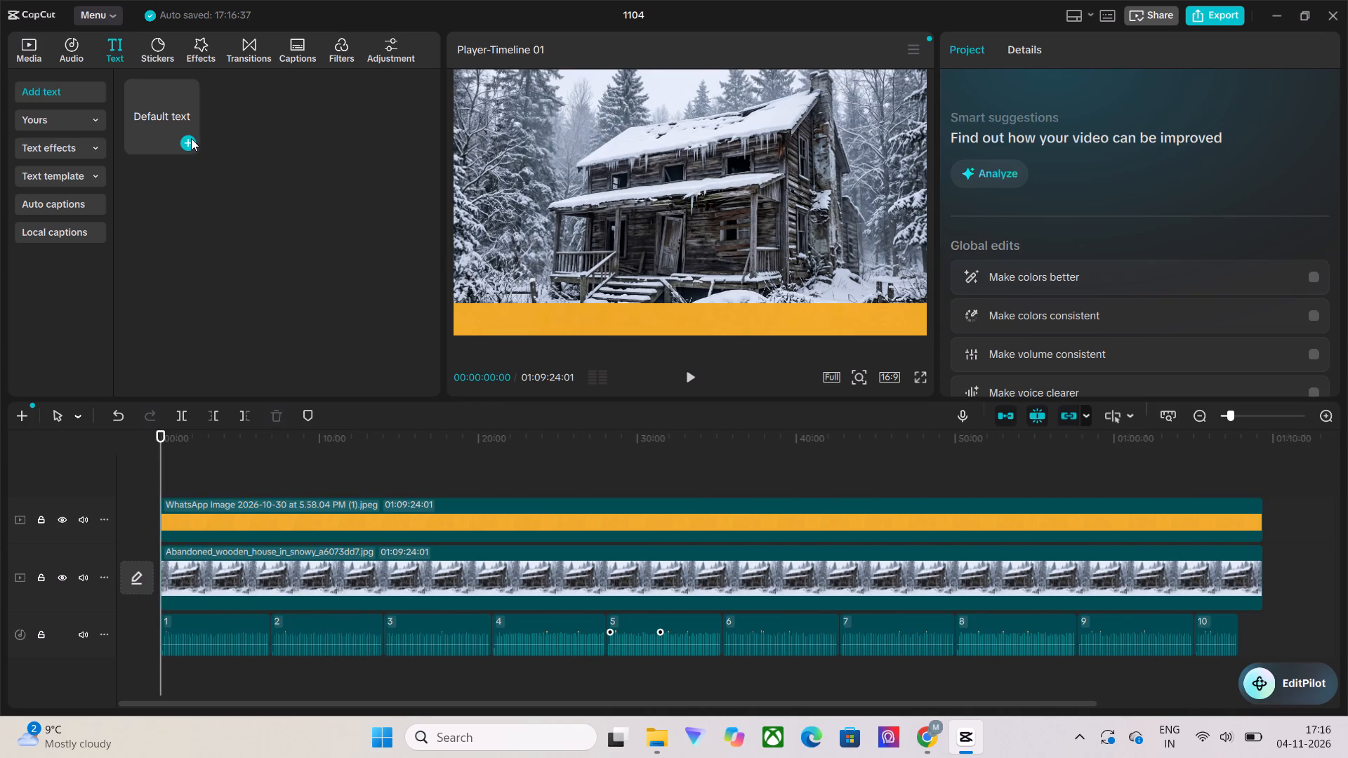
{"action": "left_click", "coordinate": [191, 138]}
{"action": "left_click_drag", "start_coordinate": [161, 508], "coordinate": [1098, 515]}
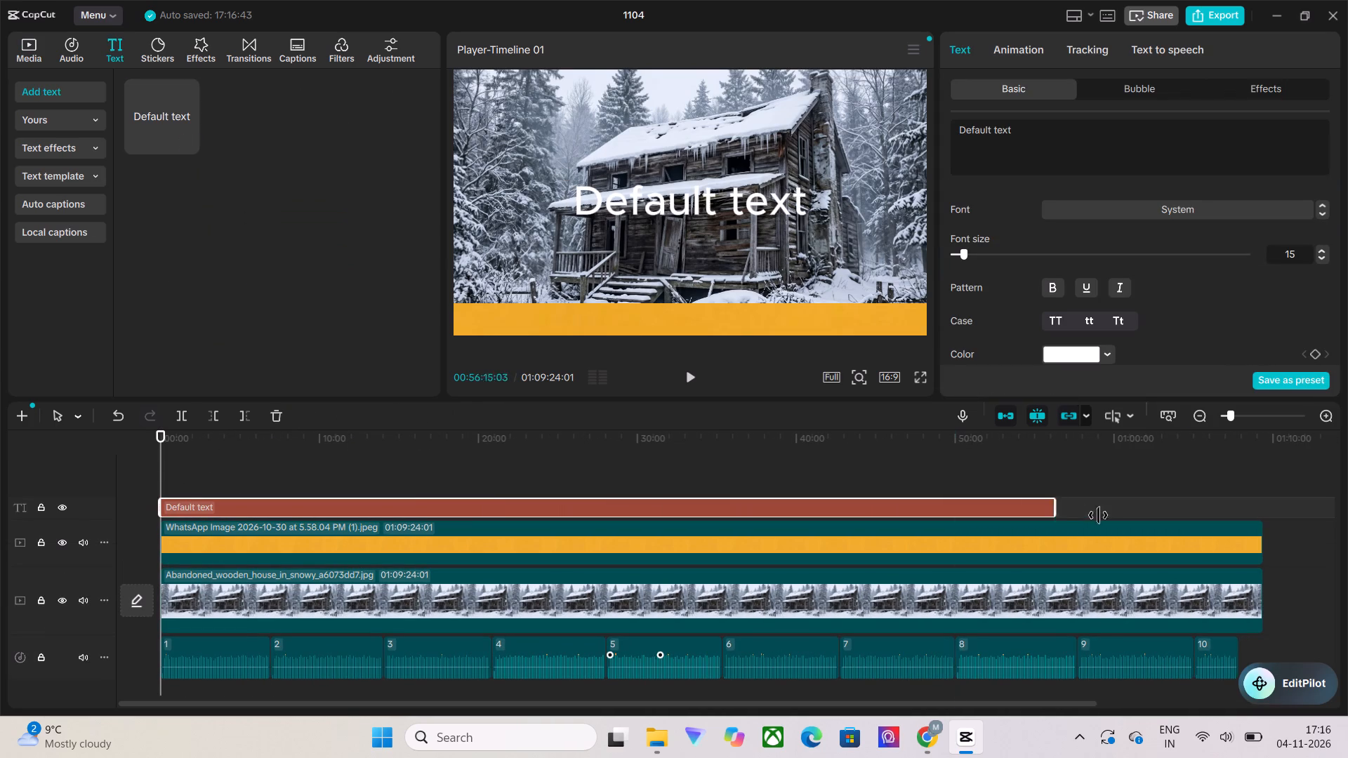
{"action": "left_click_drag", "start_coordinate": [1098, 515], "coordinate": [1259, 509]}
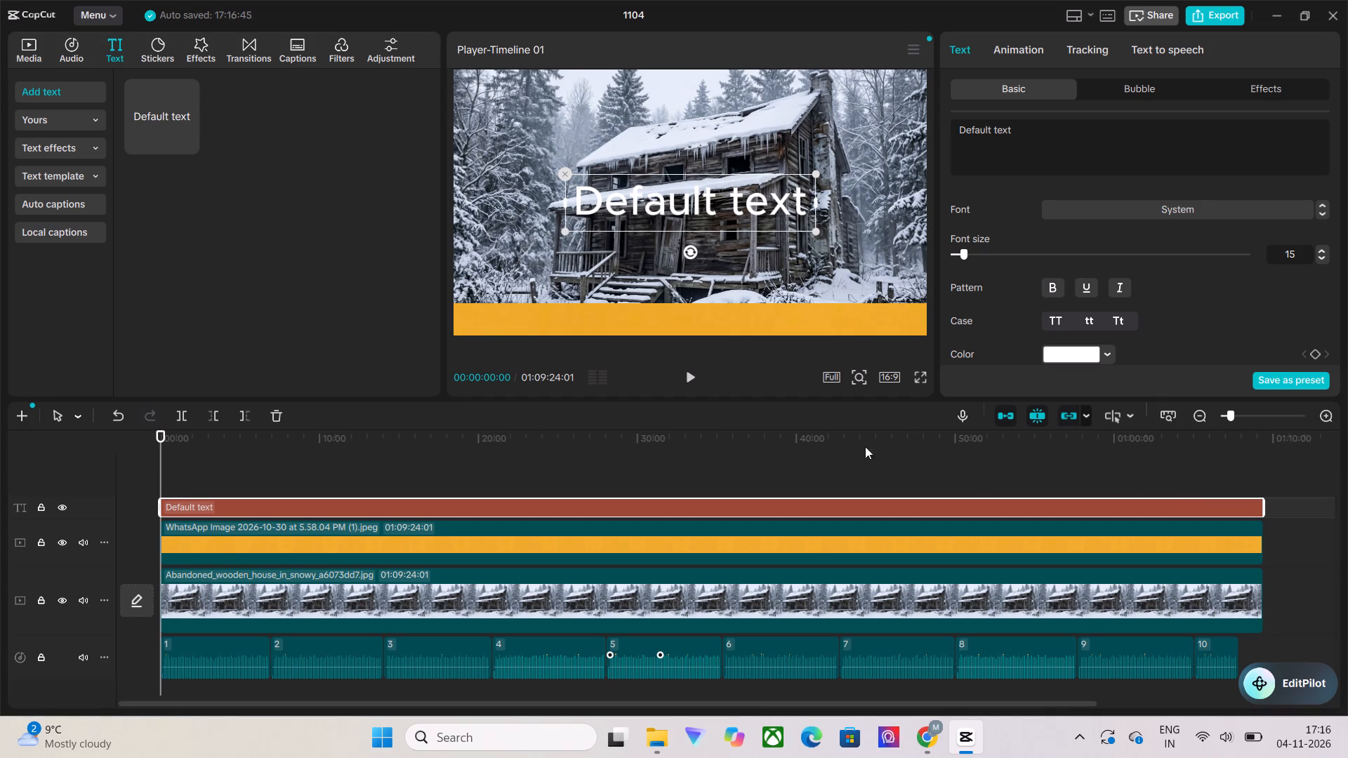
Add a second default text clip on its own track and extend it to the same end as the first.
{"action": "left_click", "coordinate": [187, 142]}
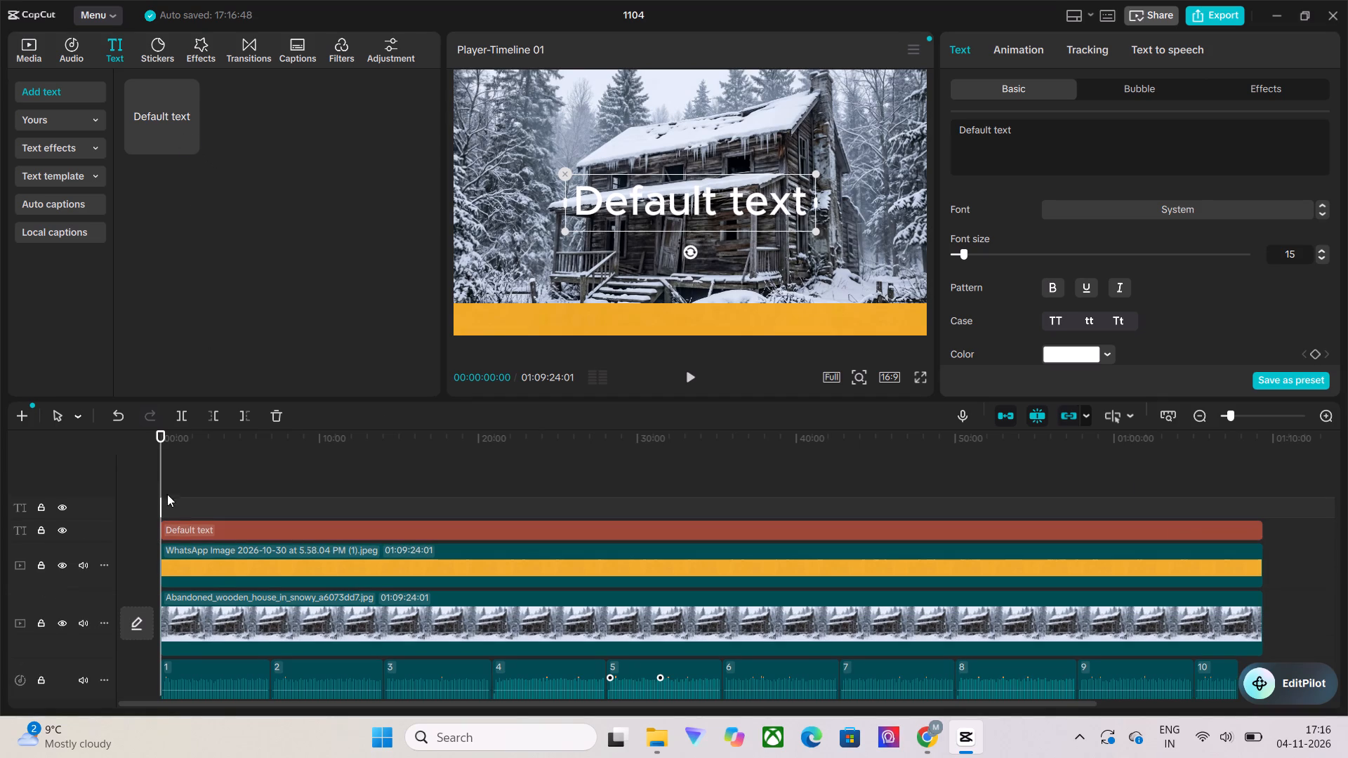
{"action": "left_click_drag", "start_coordinate": [161, 503], "coordinate": [1255, 524]}
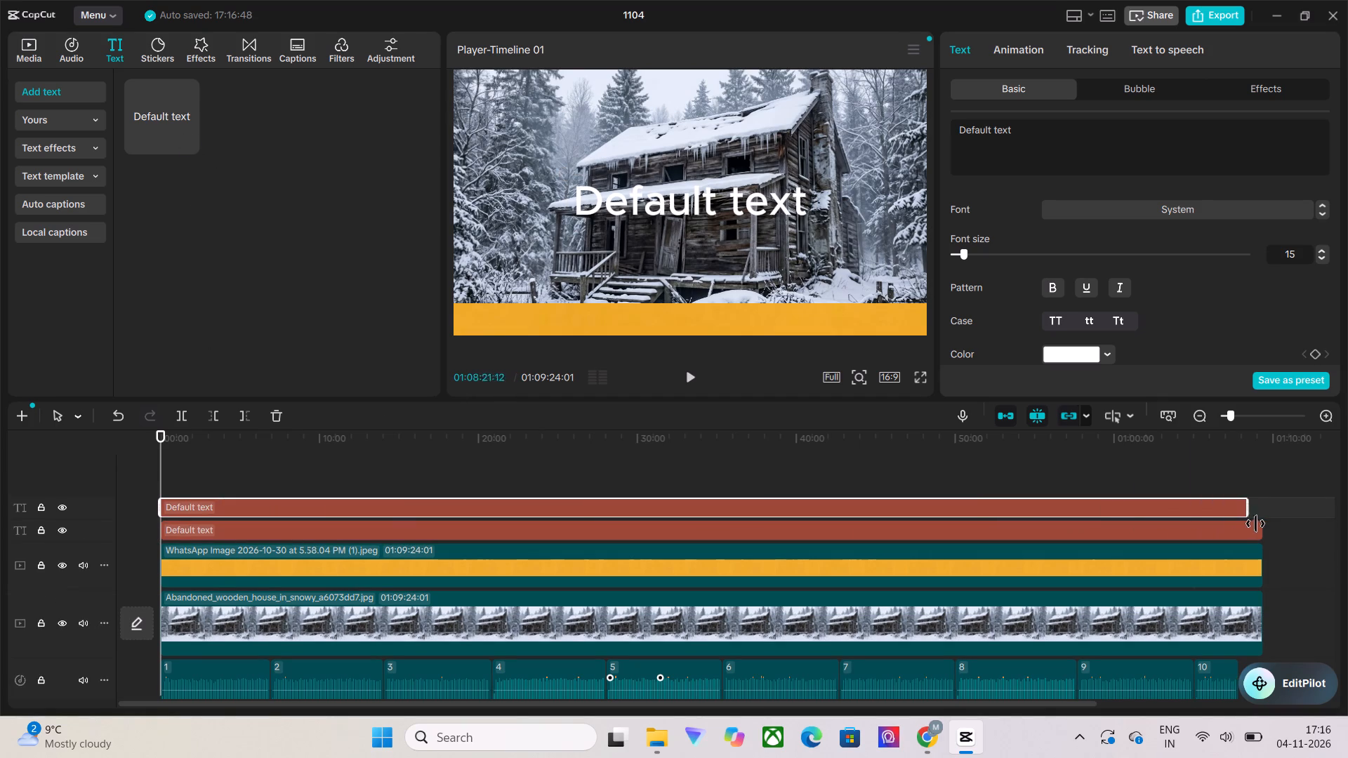
{"action": "left_click_drag", "start_coordinate": [1255, 524], "coordinate": [1260, 524]}
Place the QR code image on a track above the yellow overlay, starting at zero, and extend it to 01:09:24:01.
{"action": "left_click", "coordinate": [44, 52]}
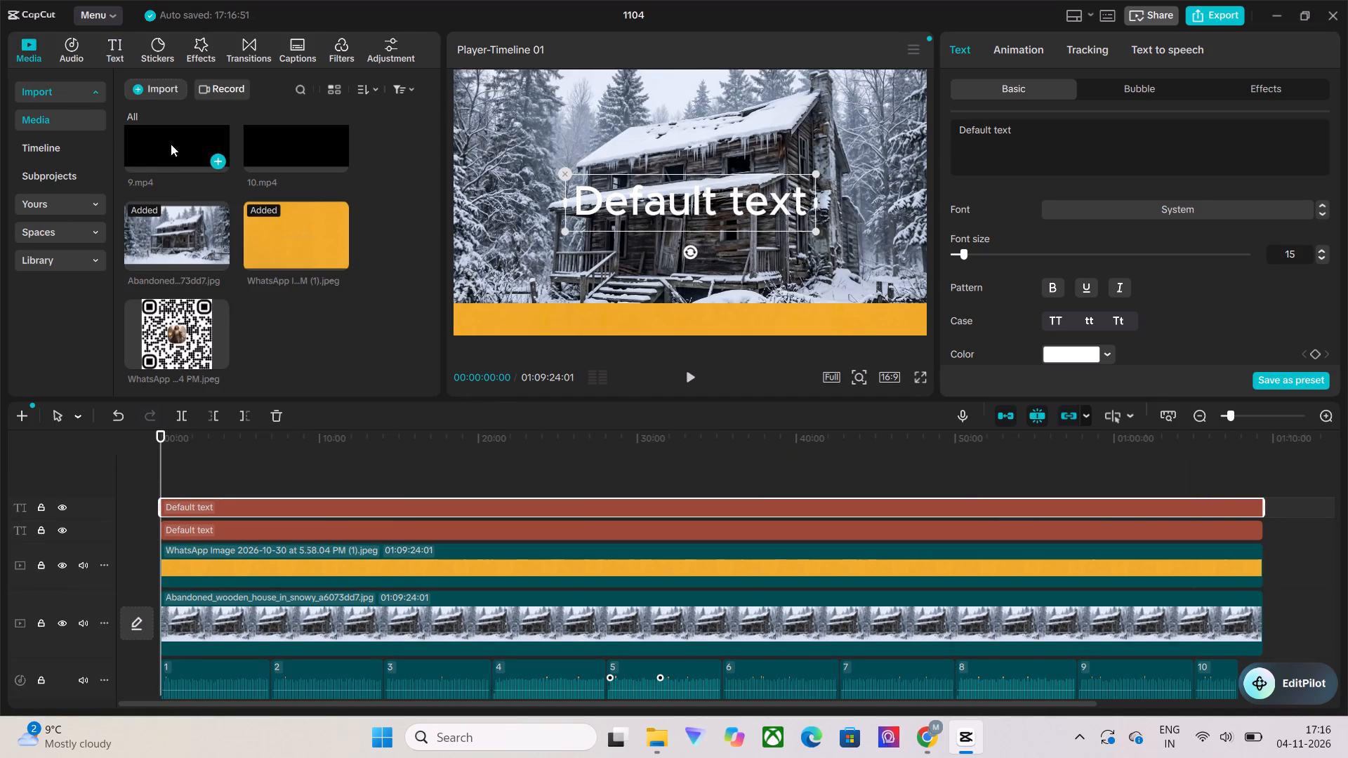
{"action": "left_click_drag", "start_coordinate": [179, 326], "coordinate": [252, 458]}
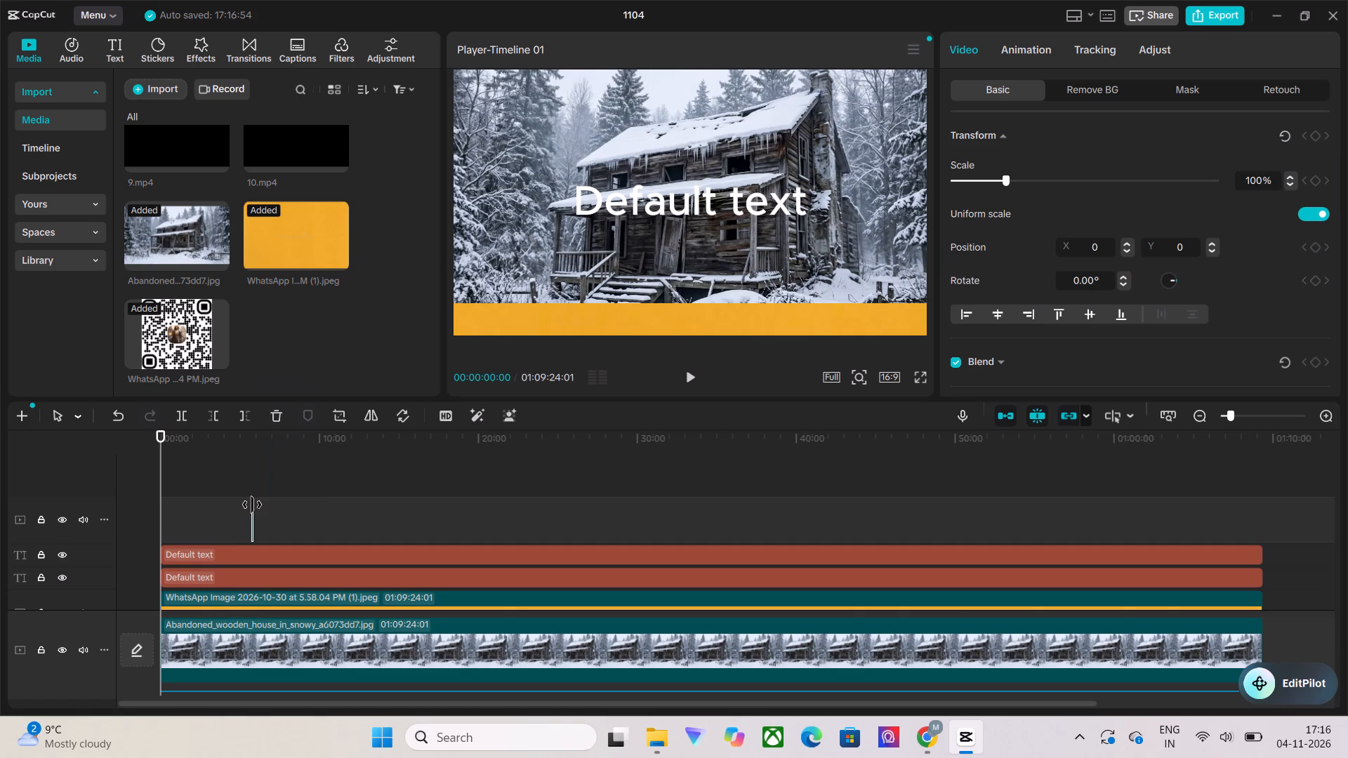
{"action": "left_click_drag", "start_coordinate": [252, 505], "coordinate": [1010, 520]}
{"action": "left_click_drag", "start_coordinate": [836, 519], "coordinate": [798, 590]}
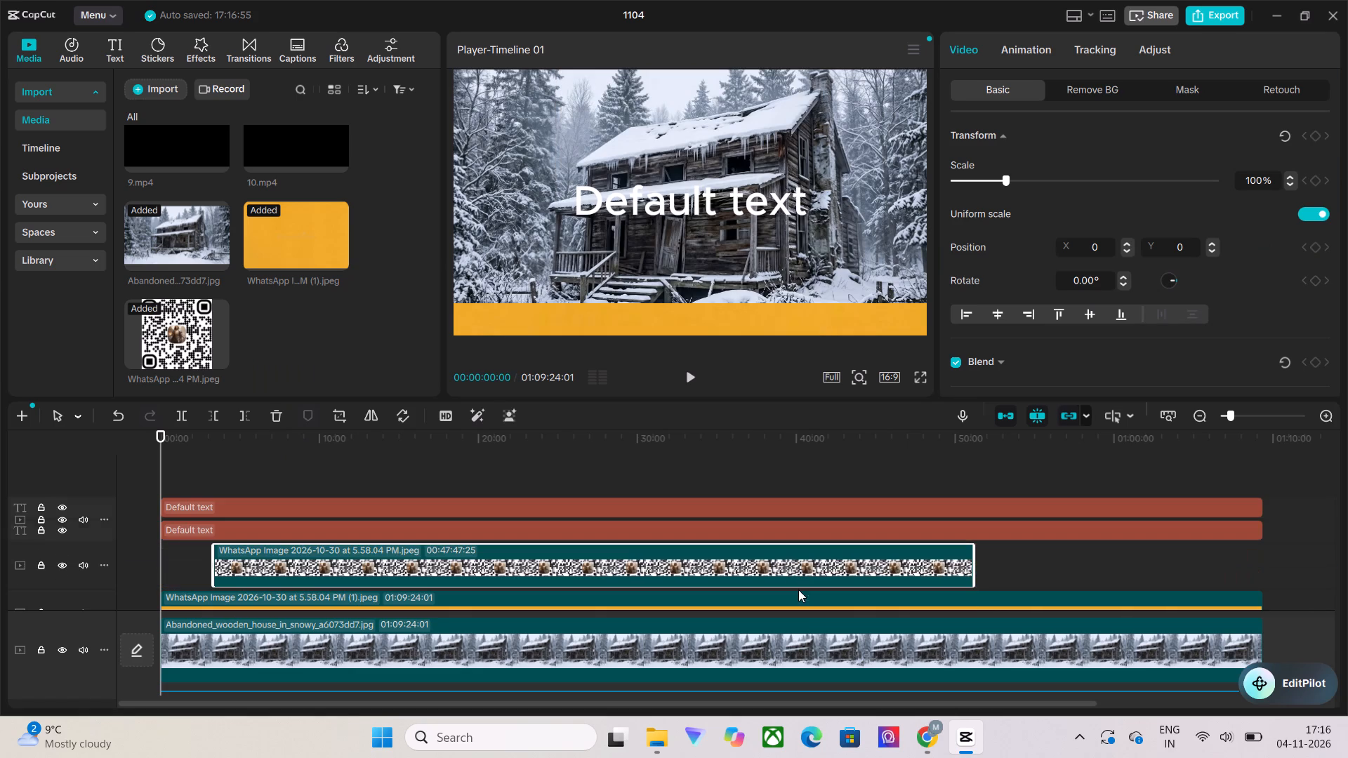
{"action": "left_click_drag", "start_coordinate": [819, 561], "coordinate": [678, 562]}
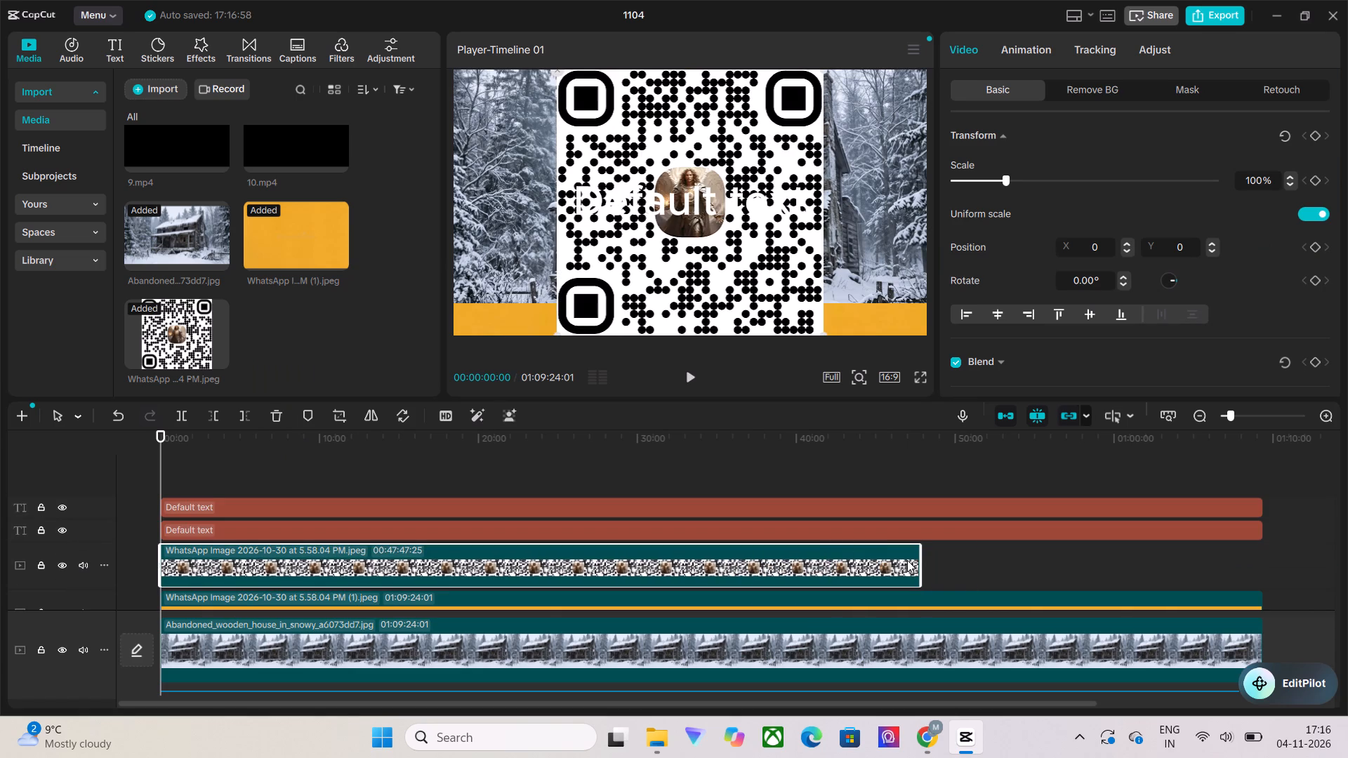
{"action": "left_click_drag", "start_coordinate": [924, 557], "coordinate": [1213, 541]}
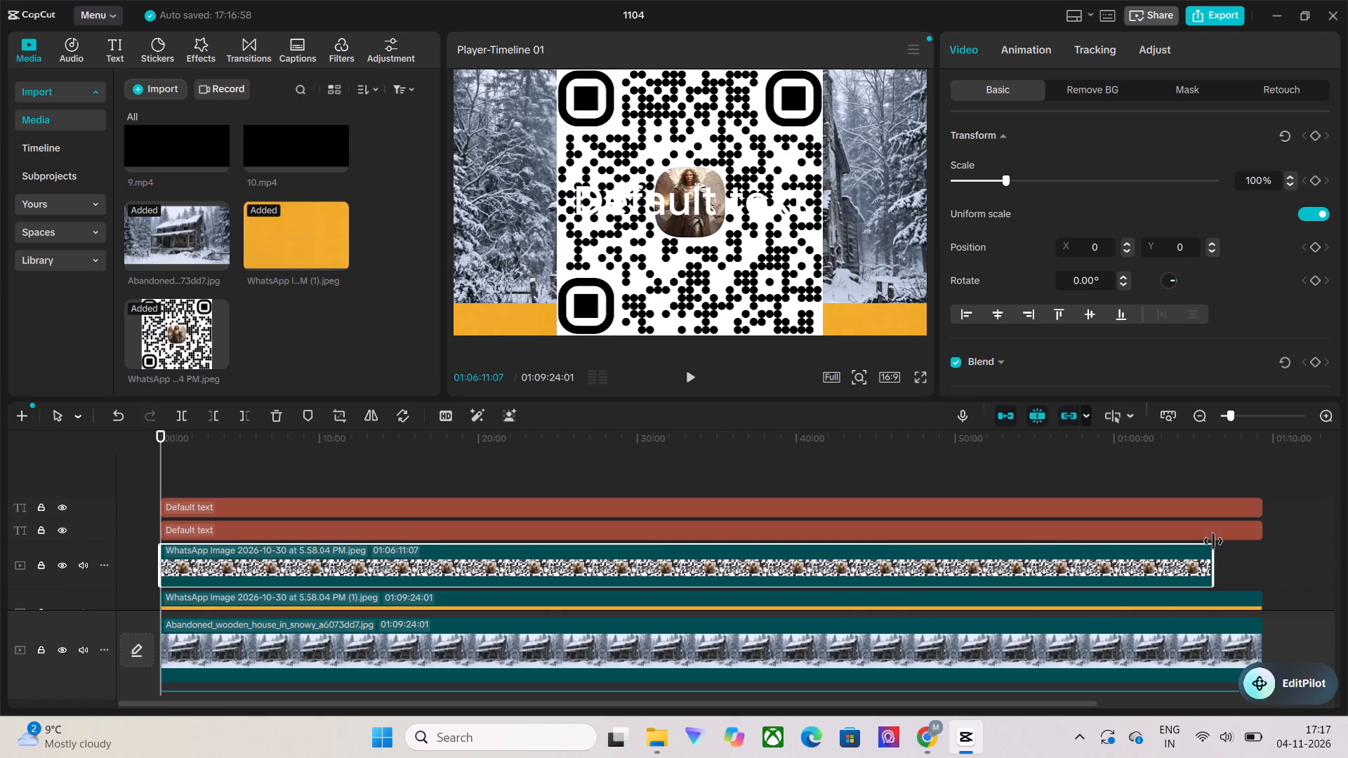
{"action": "left_click_drag", "start_coordinate": [1213, 541], "coordinate": [1262, 541]}
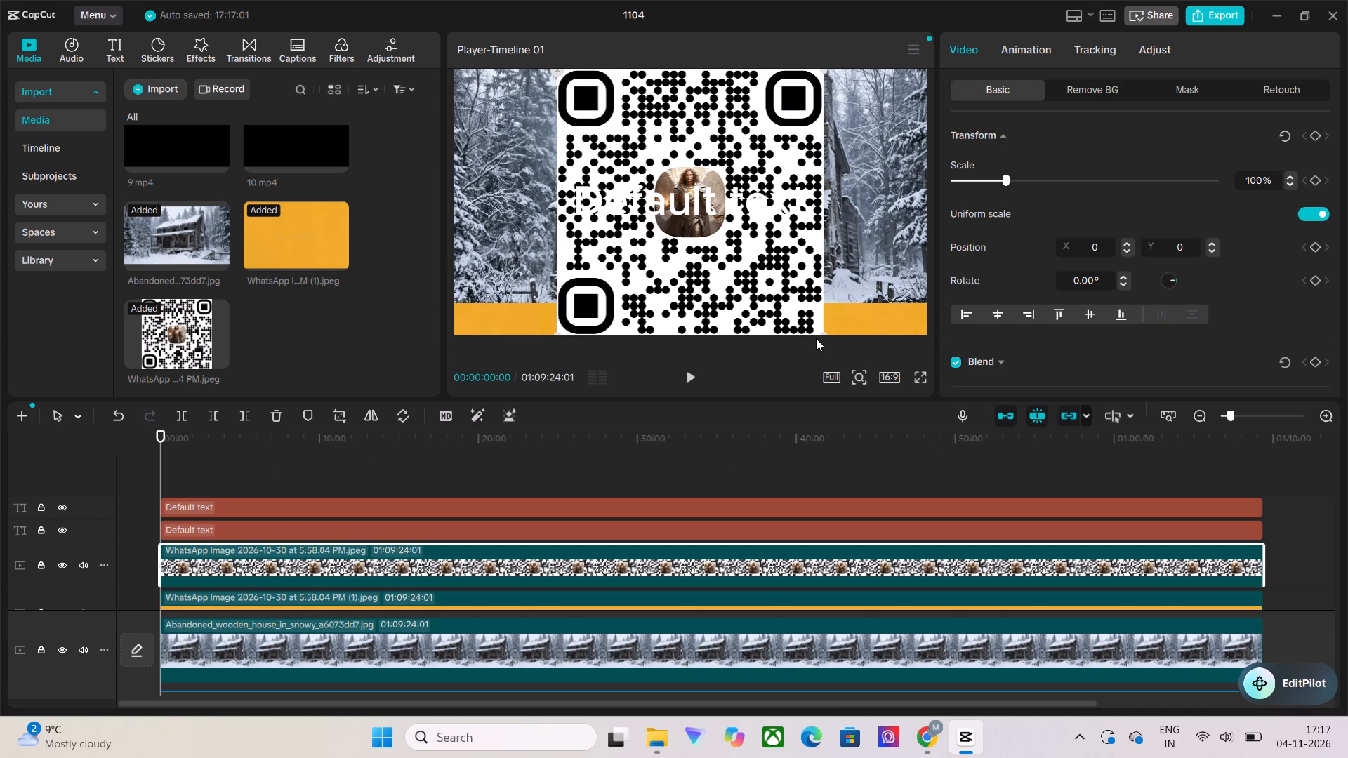
Shrink the QR code to a scale of about 17% and place it at the frame's left edge, directly above the yellow band.
{"action": "left_click_drag", "start_coordinate": [821, 334], "coordinate": [652, 210]}
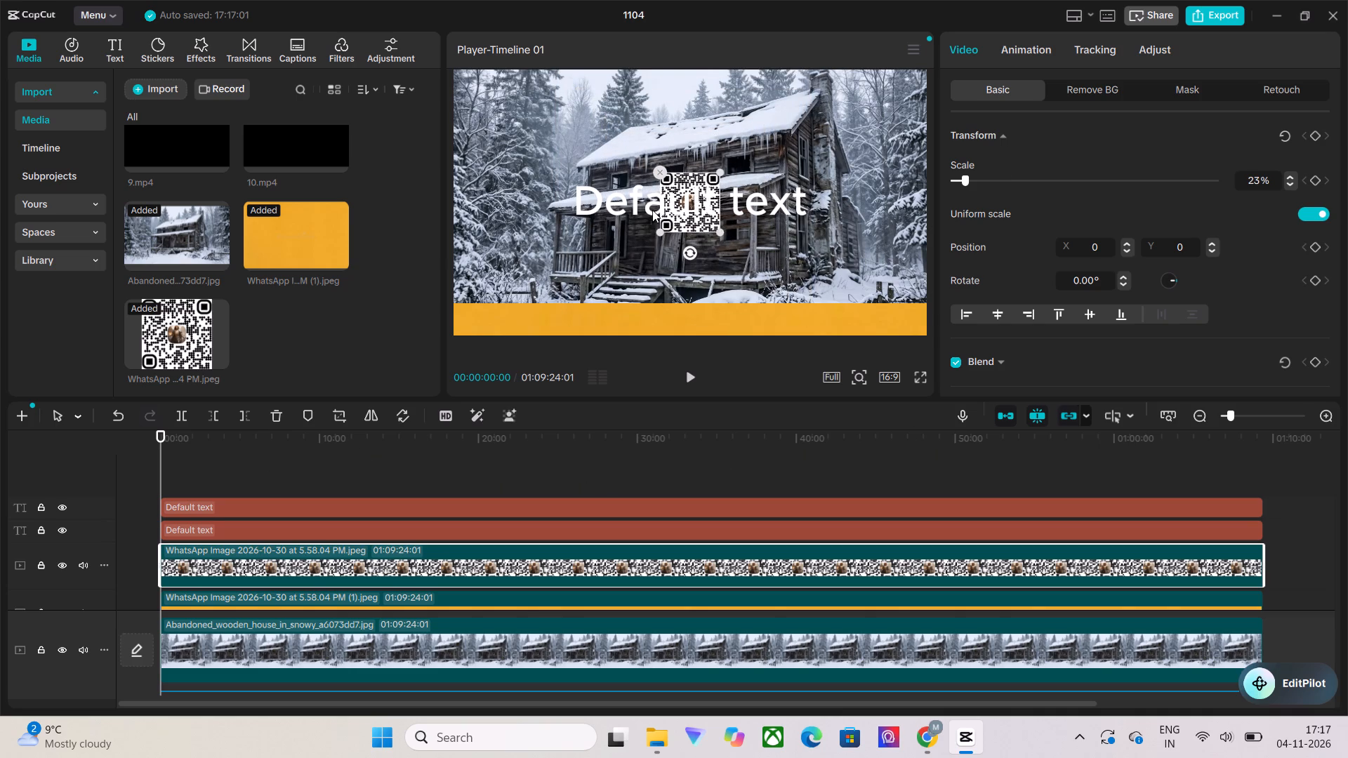
{"action": "left_click_drag", "start_coordinate": [690, 179], "coordinate": [527, 149]}
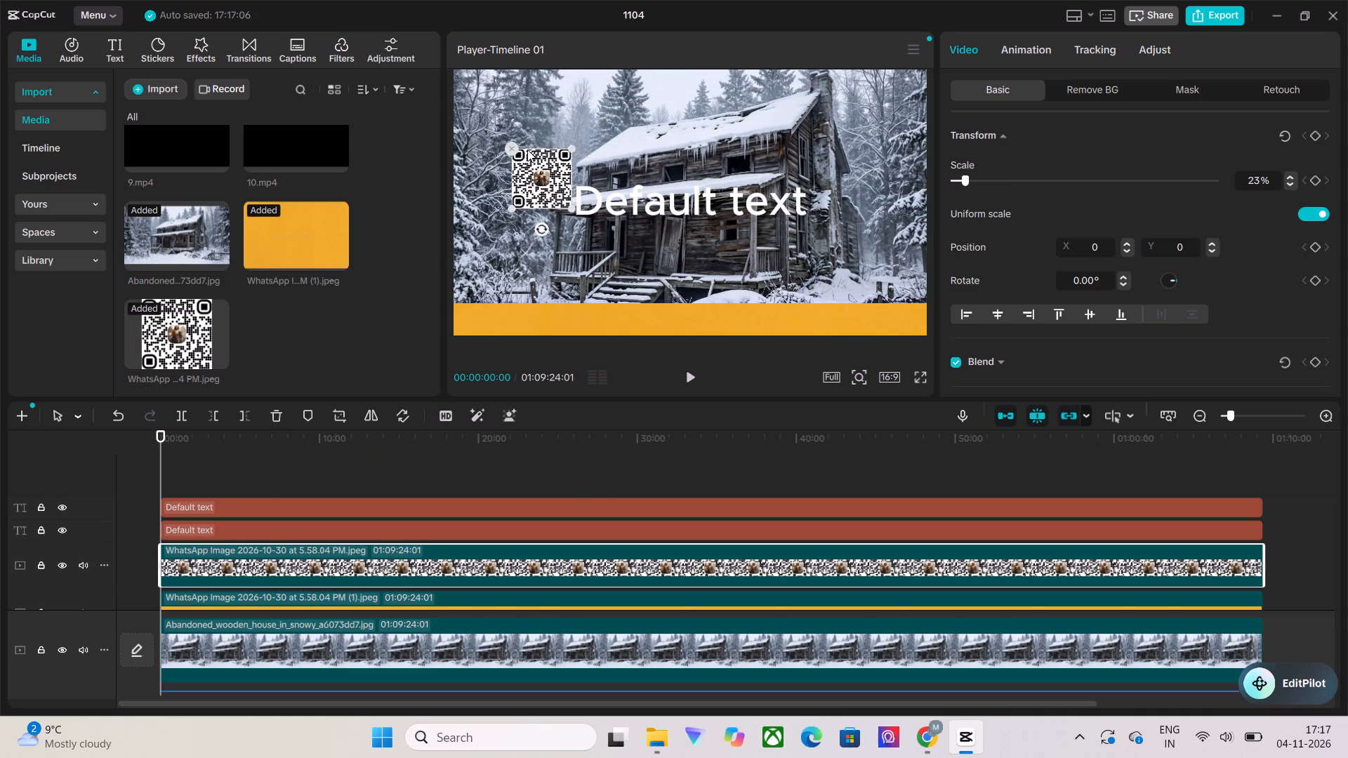
{"action": "left_click_drag", "start_coordinate": [527, 149], "coordinate": [510, 123]}
{"action": "left_click_drag", "start_coordinate": [536, 174], "coordinate": [535, 174]}
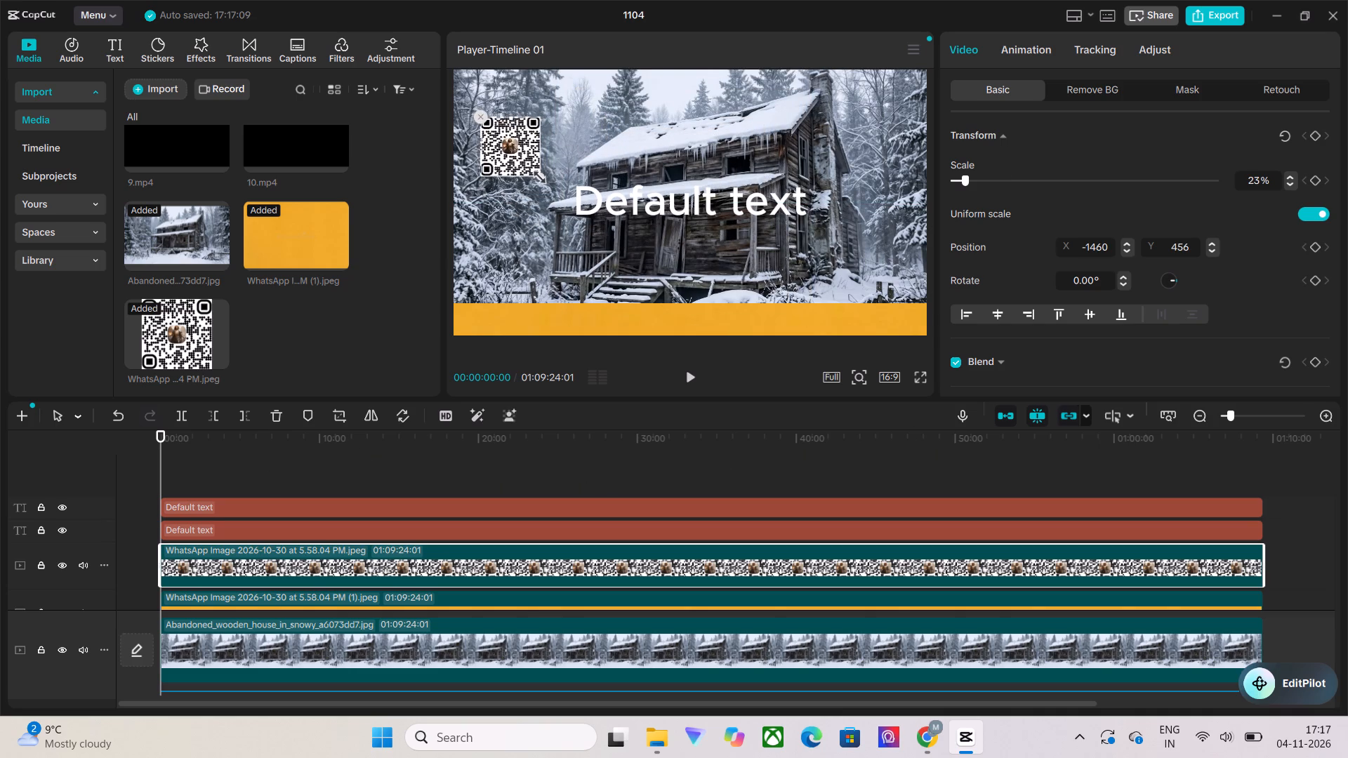
{"action": "left_click_drag", "start_coordinate": [535, 174], "coordinate": [527, 172]}
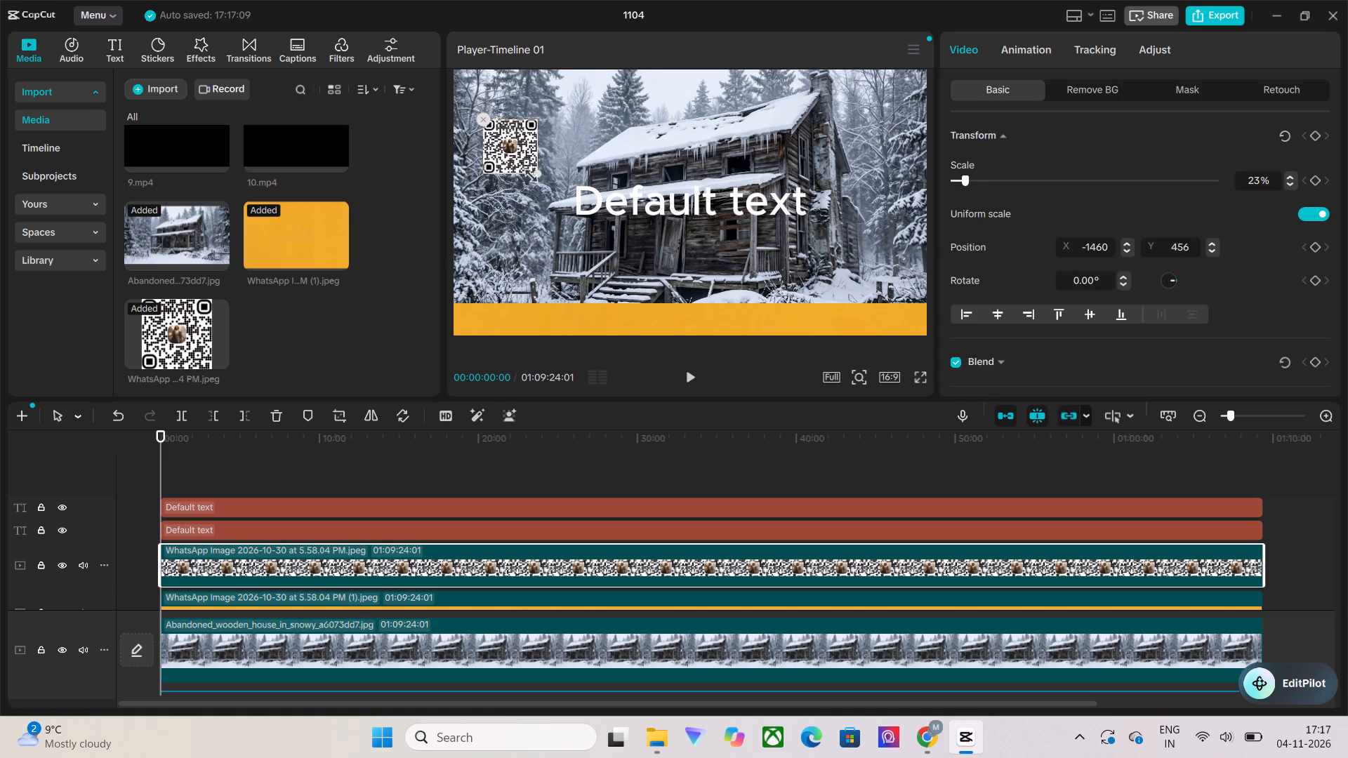
{"action": "left_click_drag", "start_coordinate": [527, 172], "coordinate": [525, 171]}
{"action": "left_click_drag", "start_coordinate": [527, 142], "coordinate": [513, 240]}
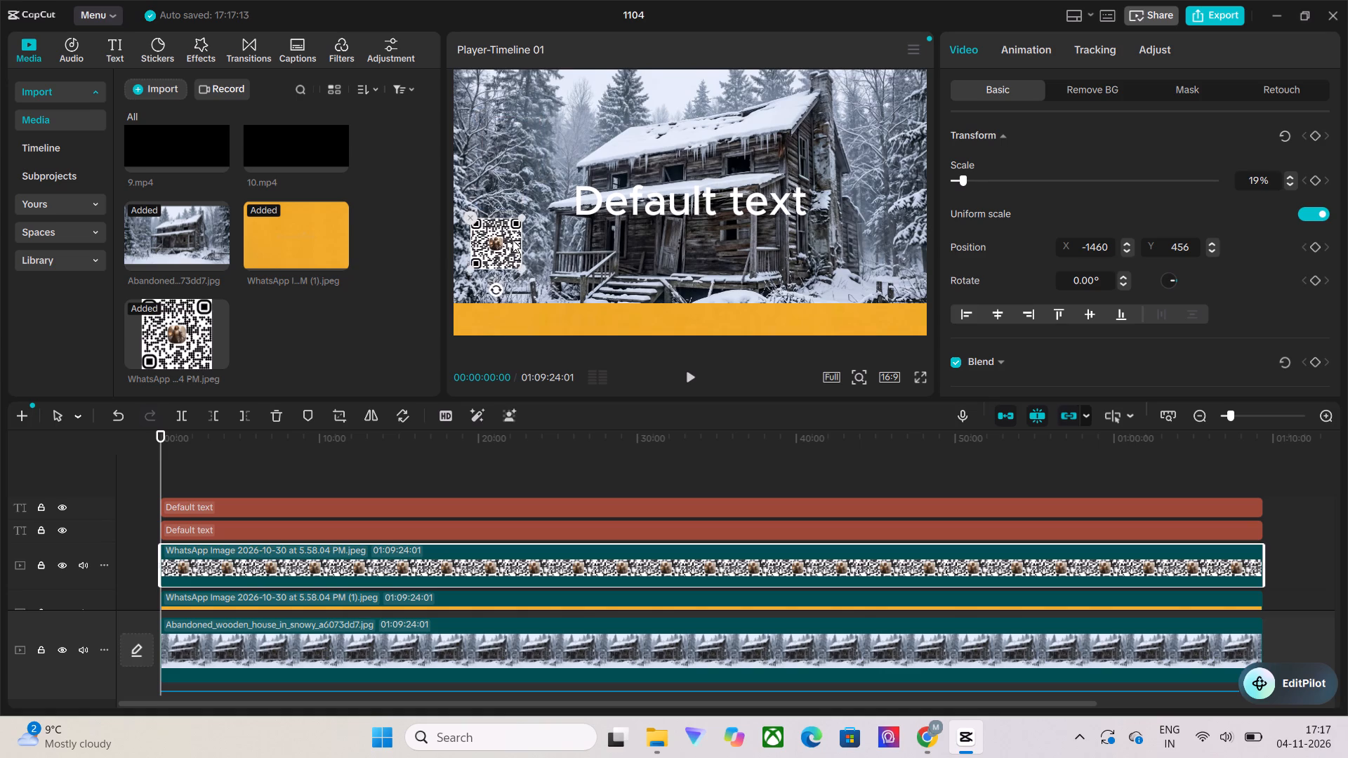
{"action": "left_click_drag", "start_coordinate": [513, 240], "coordinate": [519, 225]}
{"action": "left_click", "coordinate": [523, 253]}
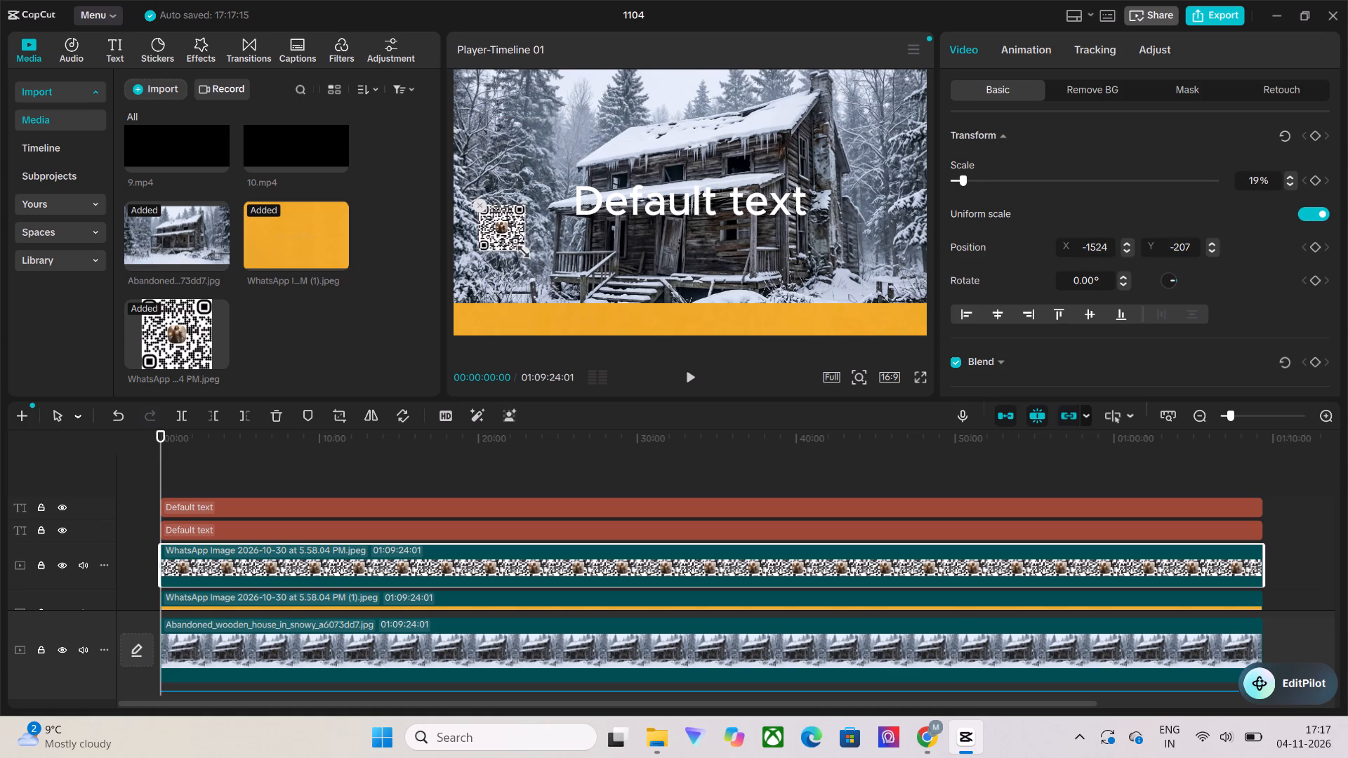
{"action": "left_click_drag", "start_coordinate": [509, 224], "coordinate": [498, 268]}
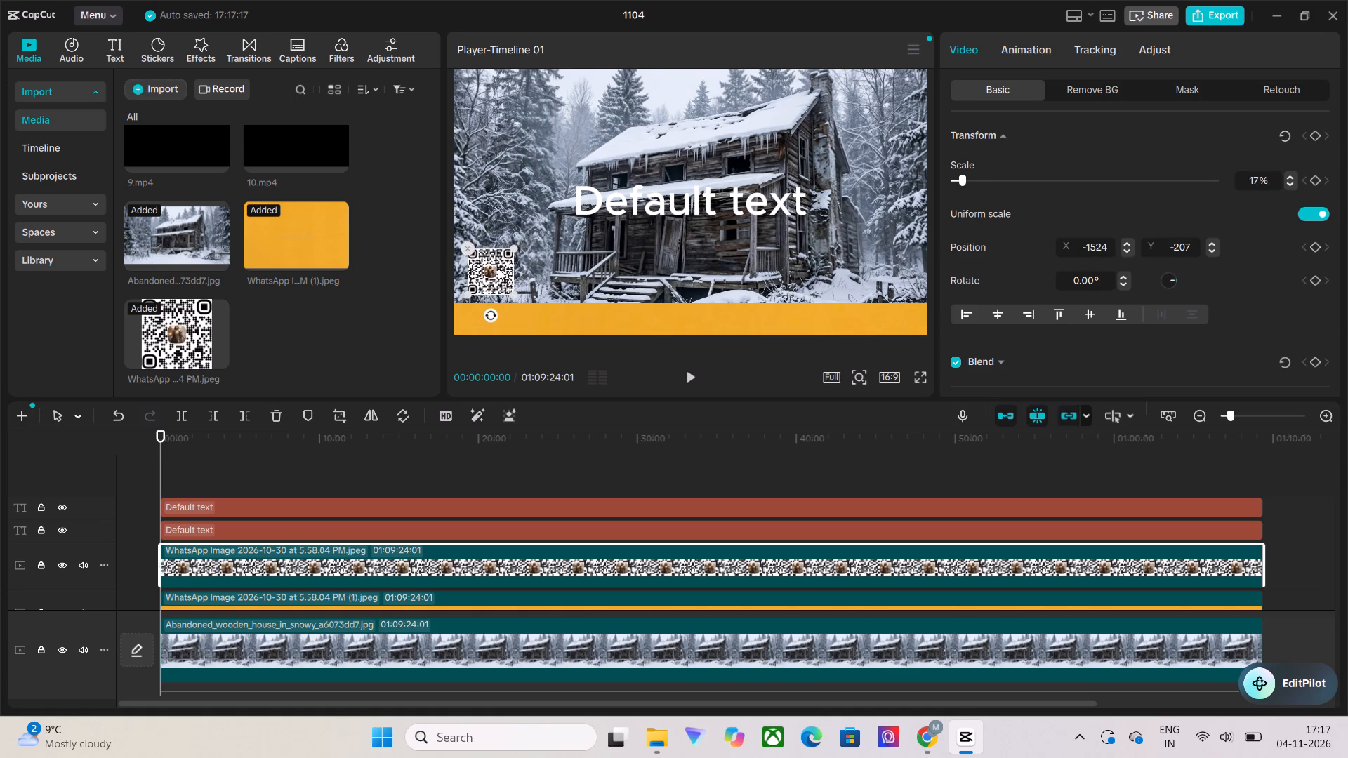
{"action": "left_click_drag", "start_coordinate": [498, 268], "coordinate": [487, 276]}
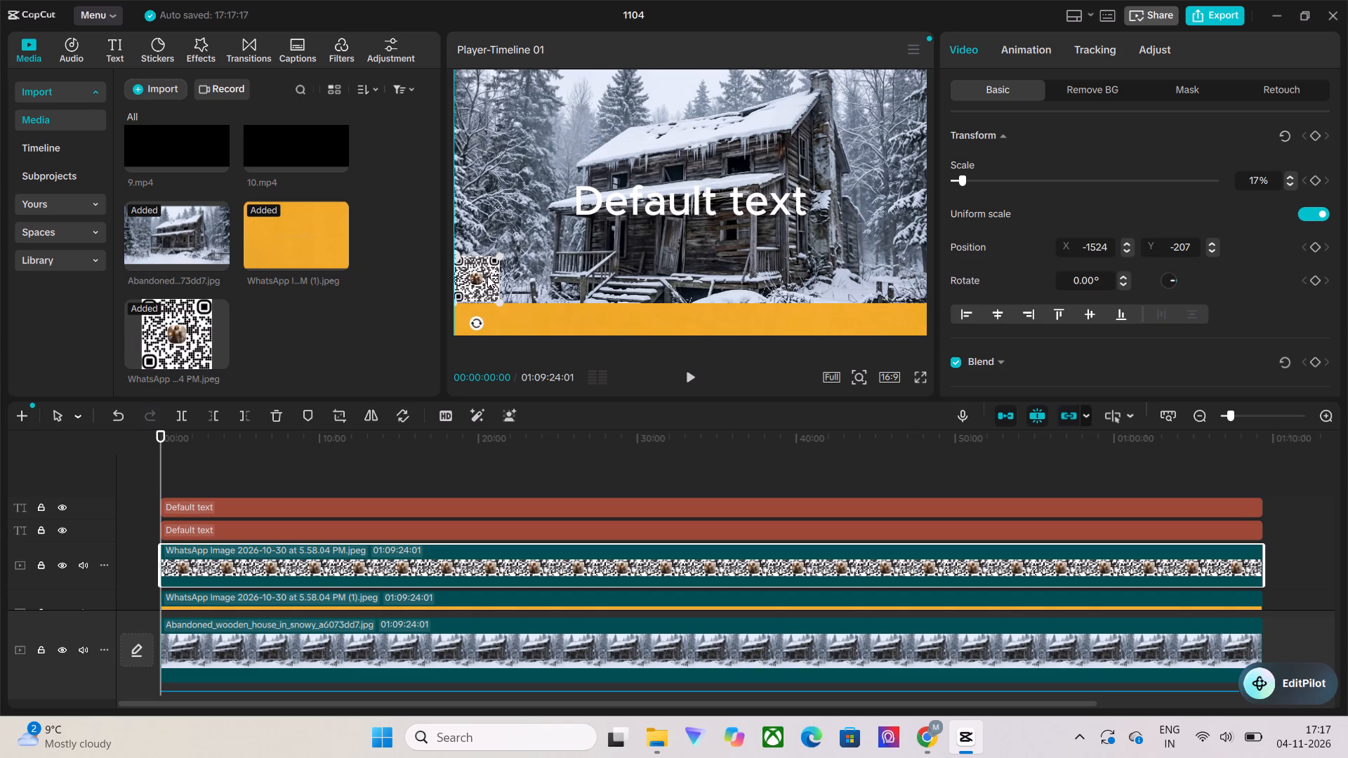
{"action": "left_click_drag", "start_coordinate": [487, 276], "coordinate": [486, 277]}
{"action": "left_click", "coordinate": [553, 247]}
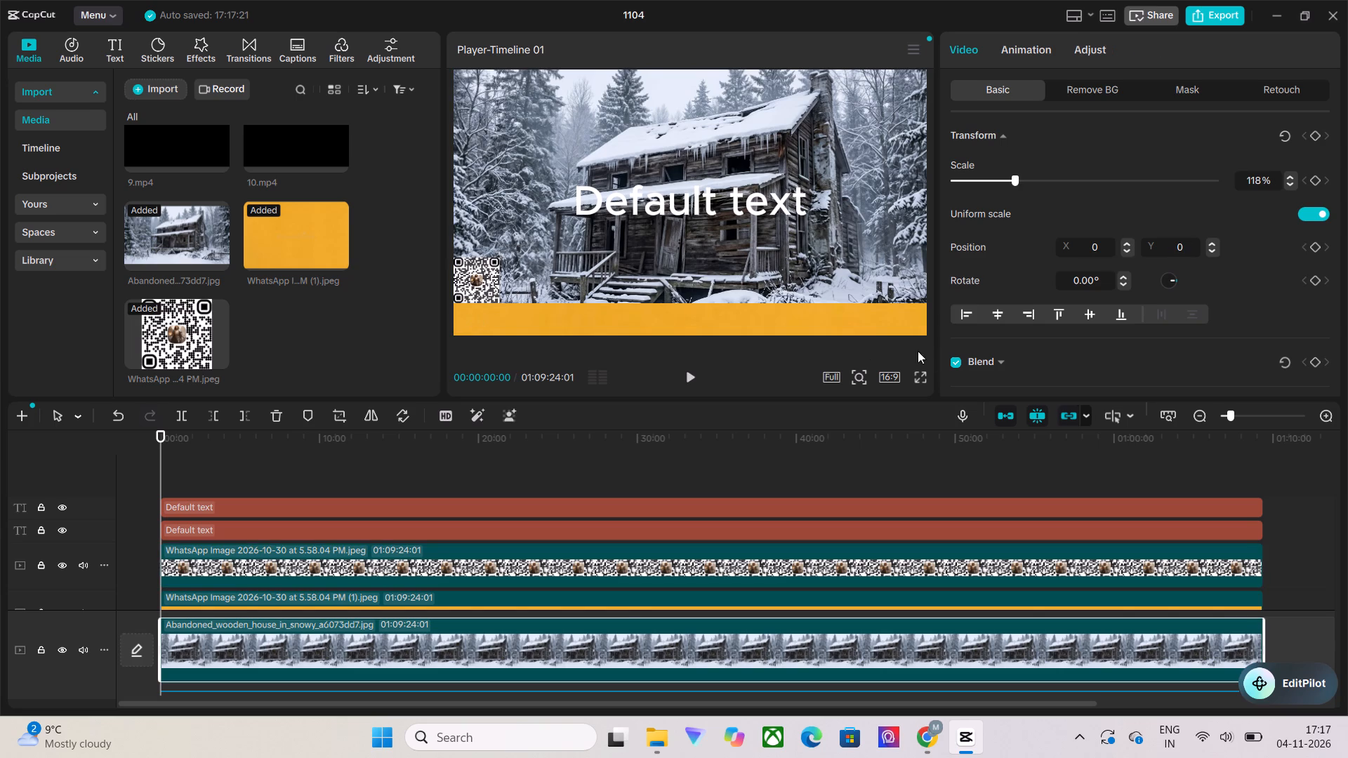
Check the composition in a full-screen preview and return to the editor.
{"action": "left_click", "coordinate": [915, 380]}
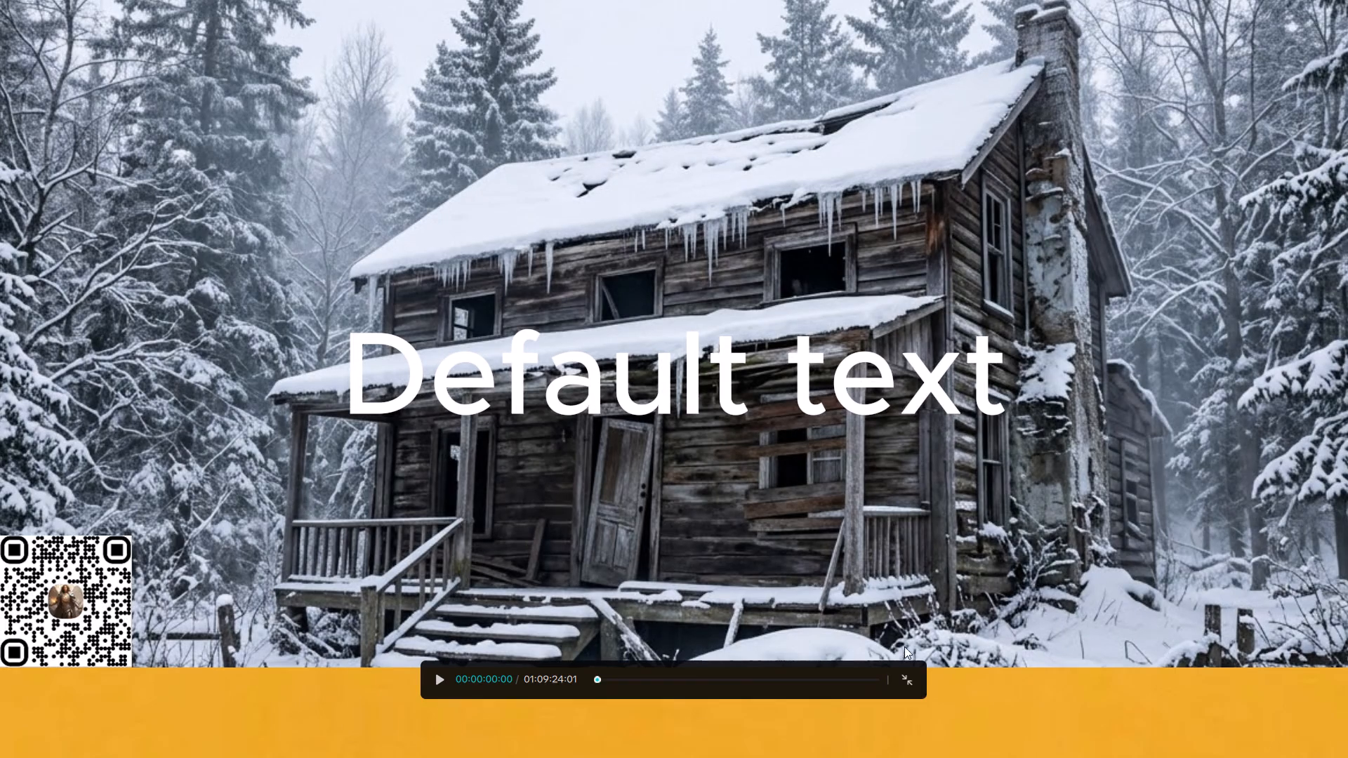
{"action": "left_click", "coordinate": [911, 681]}
{"action": "left_click", "coordinate": [221, 491]}
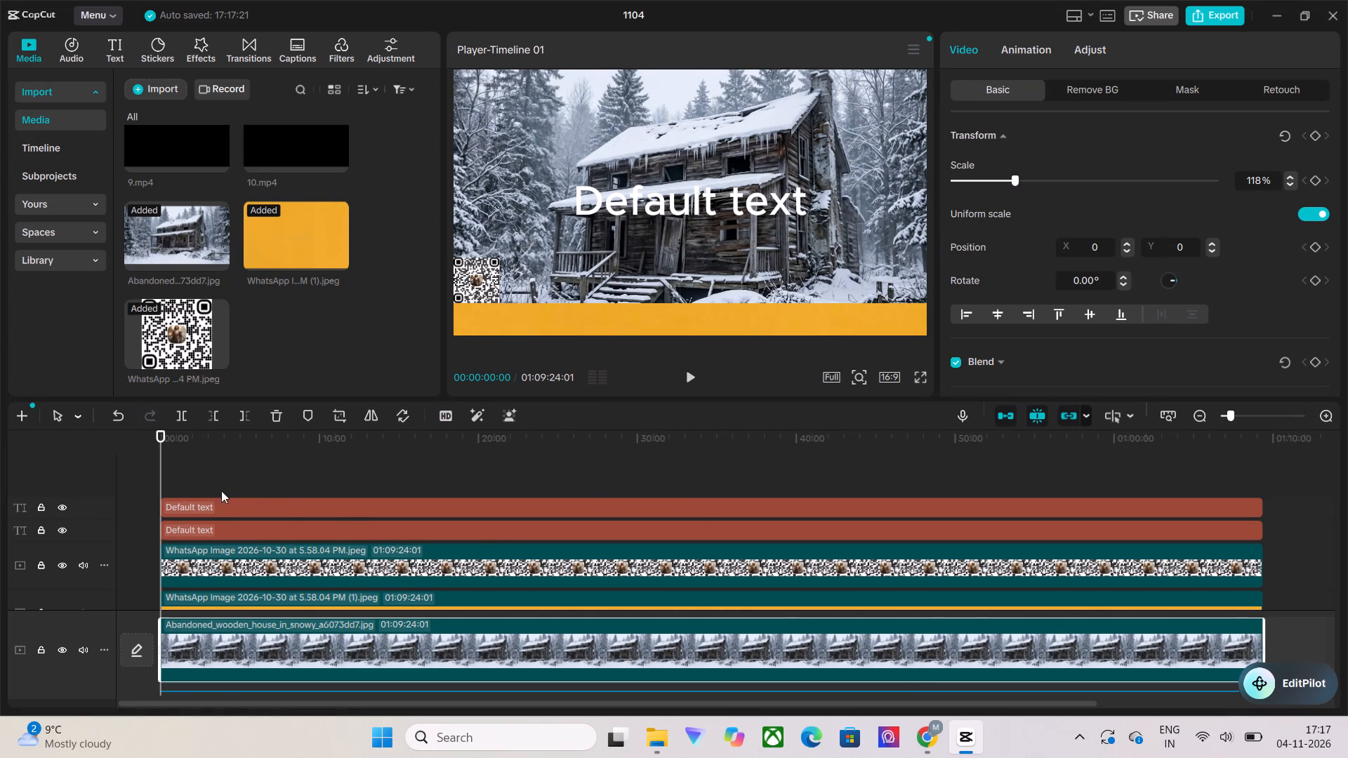
Move the topmost track's default text down in the frame, below the other default text and just above the yellow band.
{"action": "left_click_drag", "start_coordinate": [221, 491], "coordinate": [155, 492]}
{"action": "left_click", "coordinate": [700, 194]}
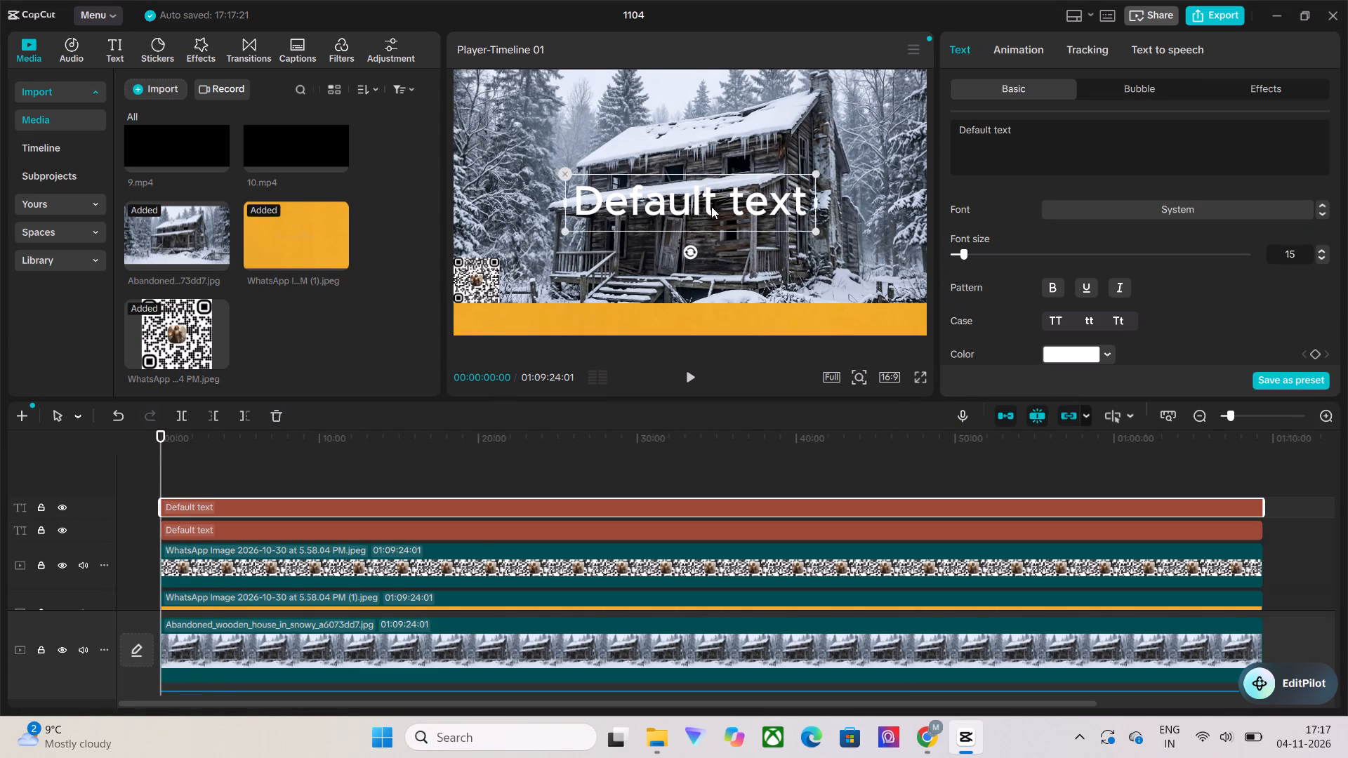
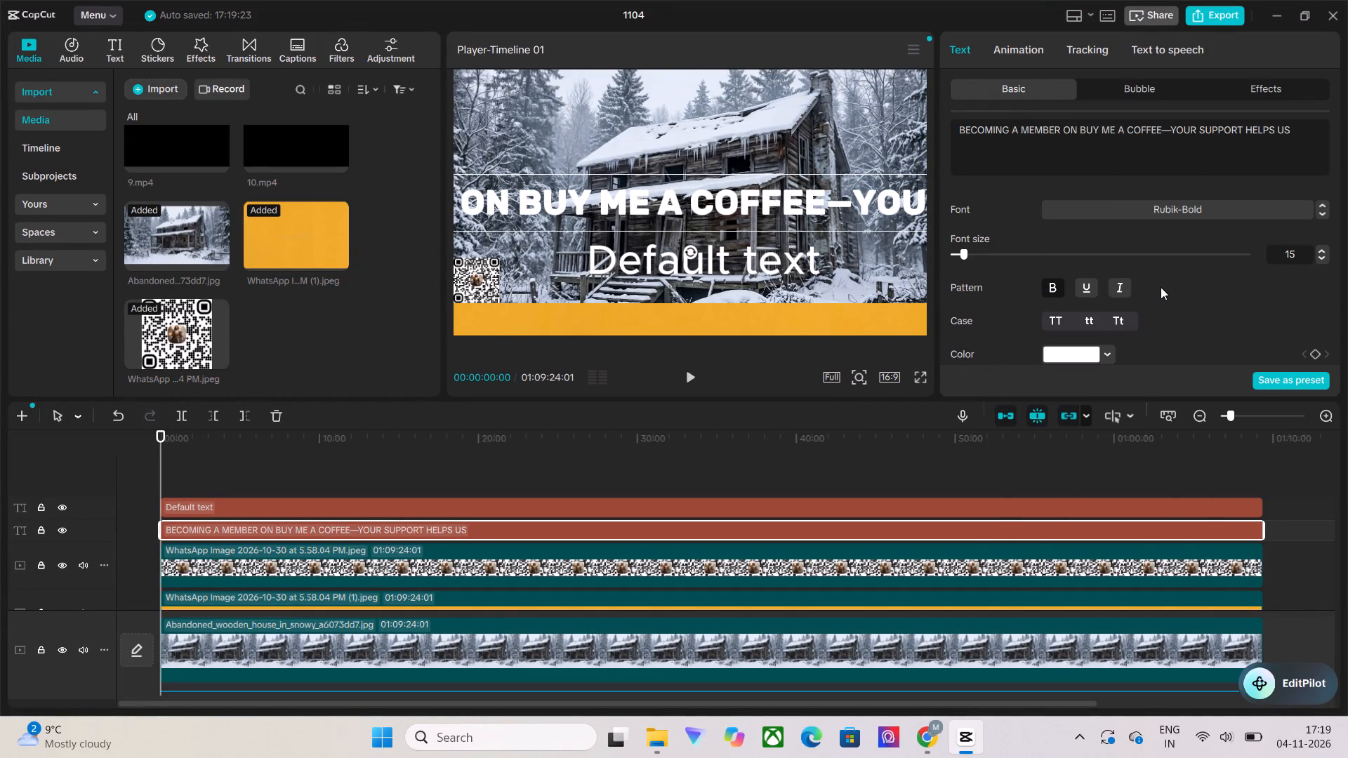
Apply the preset style with black letters and a white outline to the BUY ME A COFFEE caption.
{"action": "scroll", "coordinate": [1161, 287], "scroll_direction": "down", "scroll_amount": 2}
{"action": "left_click", "coordinate": [1050, 347]}
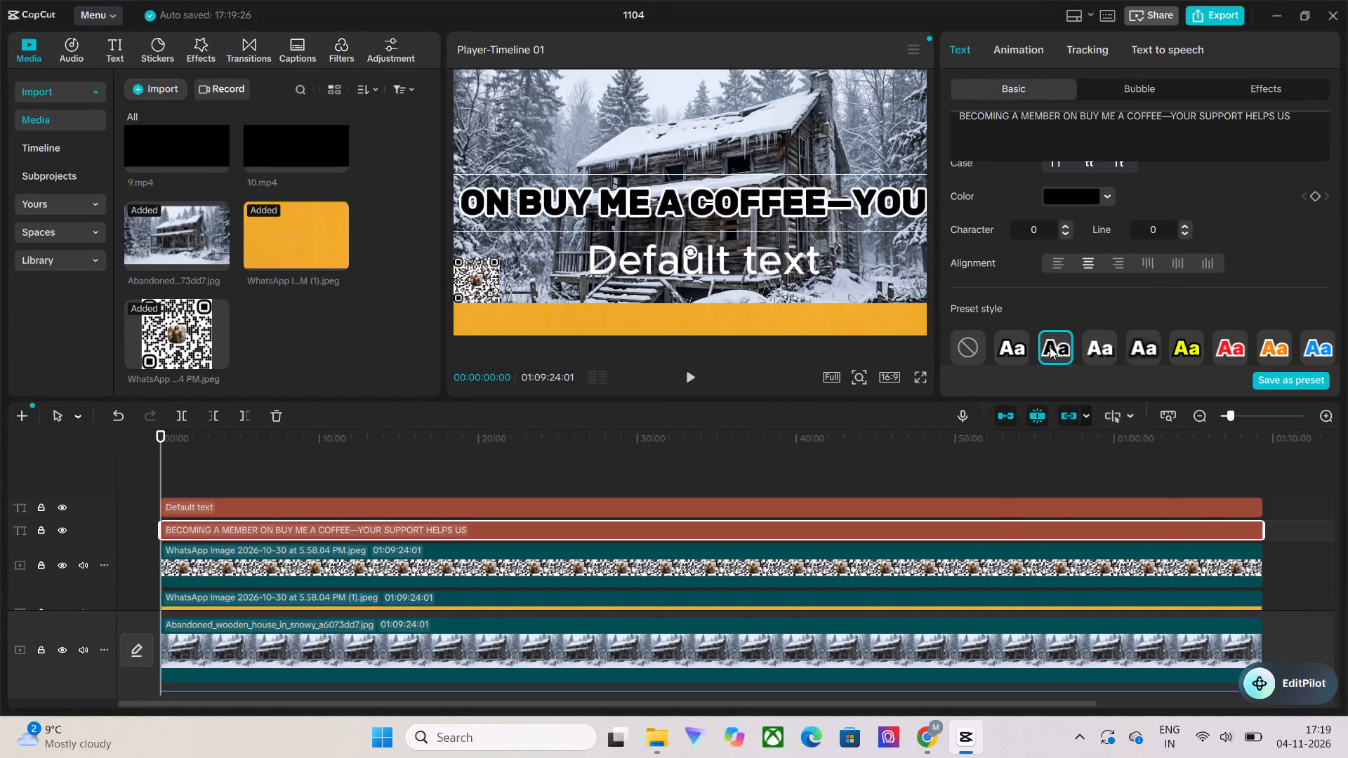
Shift the BUY ME A COFFEE caption left across the frame, bringing its closing words "YOUR SUPPORT HELPS" into the picture.
{"action": "left_click_drag", "start_coordinate": [872, 212], "coordinate": [555, 206]}
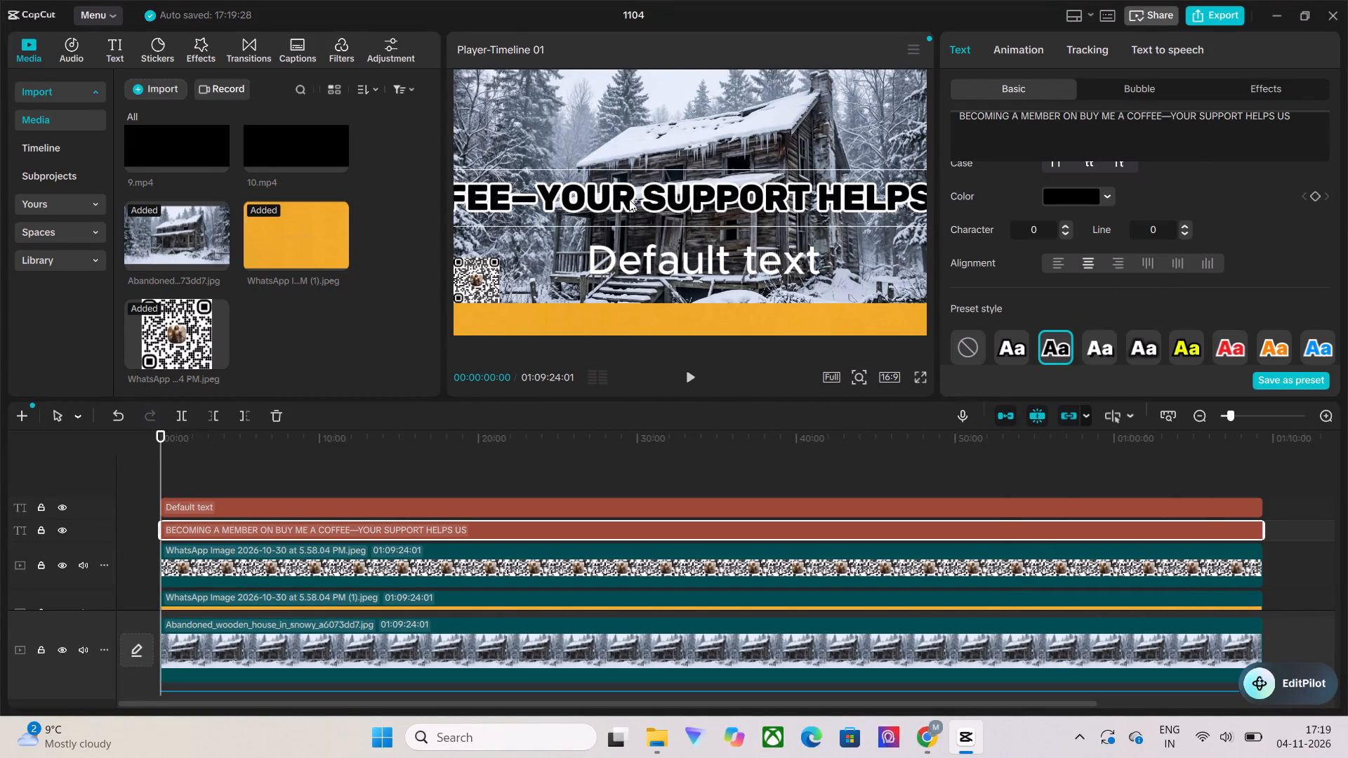
Shrink the "BECOMING A MEMBER ON BUY ME A COFFEE" text to fit within the frame's width and centre it on the yellow band's upper part.
{"action": "left_click_drag", "start_coordinate": [826, 201], "coordinate": [640, 208]}
{"action": "left_click_drag", "start_coordinate": [810, 234], "coordinate": [403, 241]}
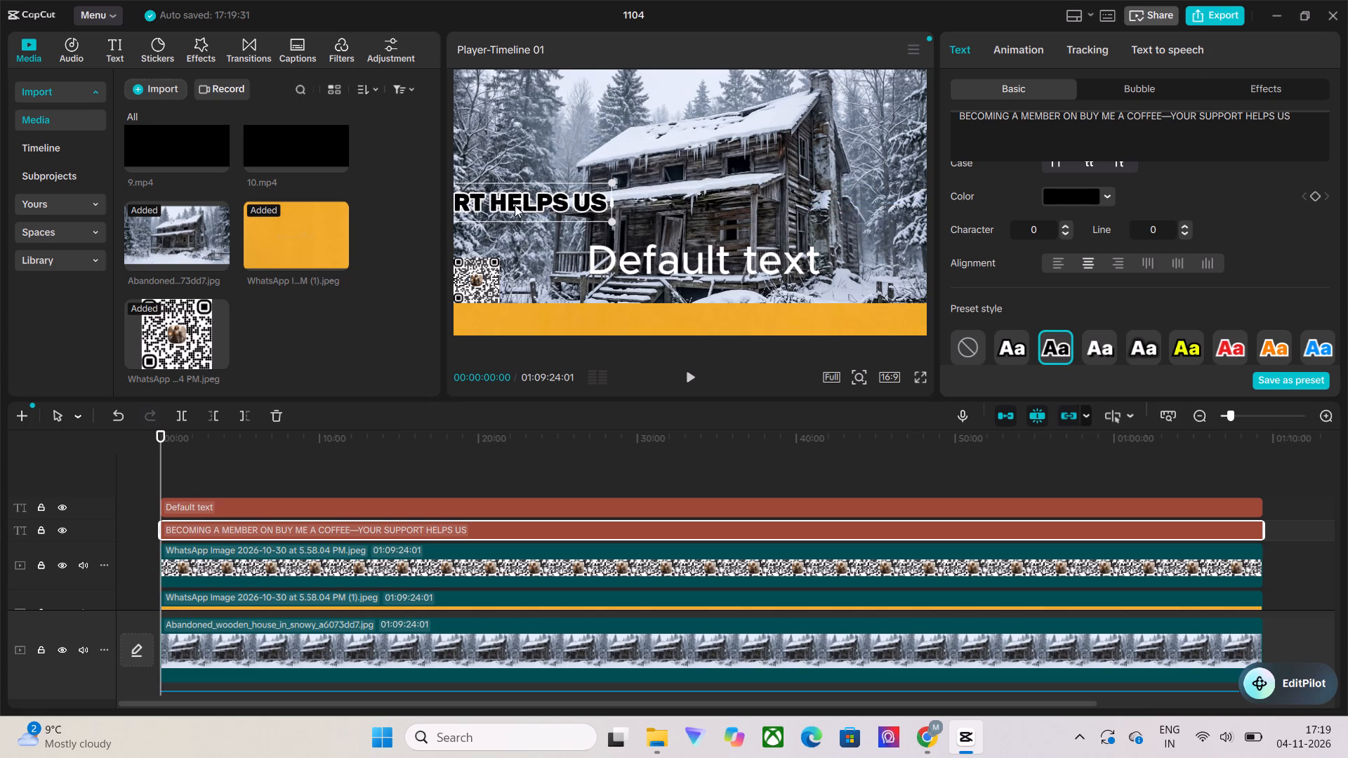
{"action": "left_click_drag", "start_coordinate": [508, 205], "coordinate": [804, 211]}
{"action": "left_click_drag", "start_coordinate": [912, 225], "coordinate": [452, 253]}
{"action": "double_click", "coordinate": [509, 203]}
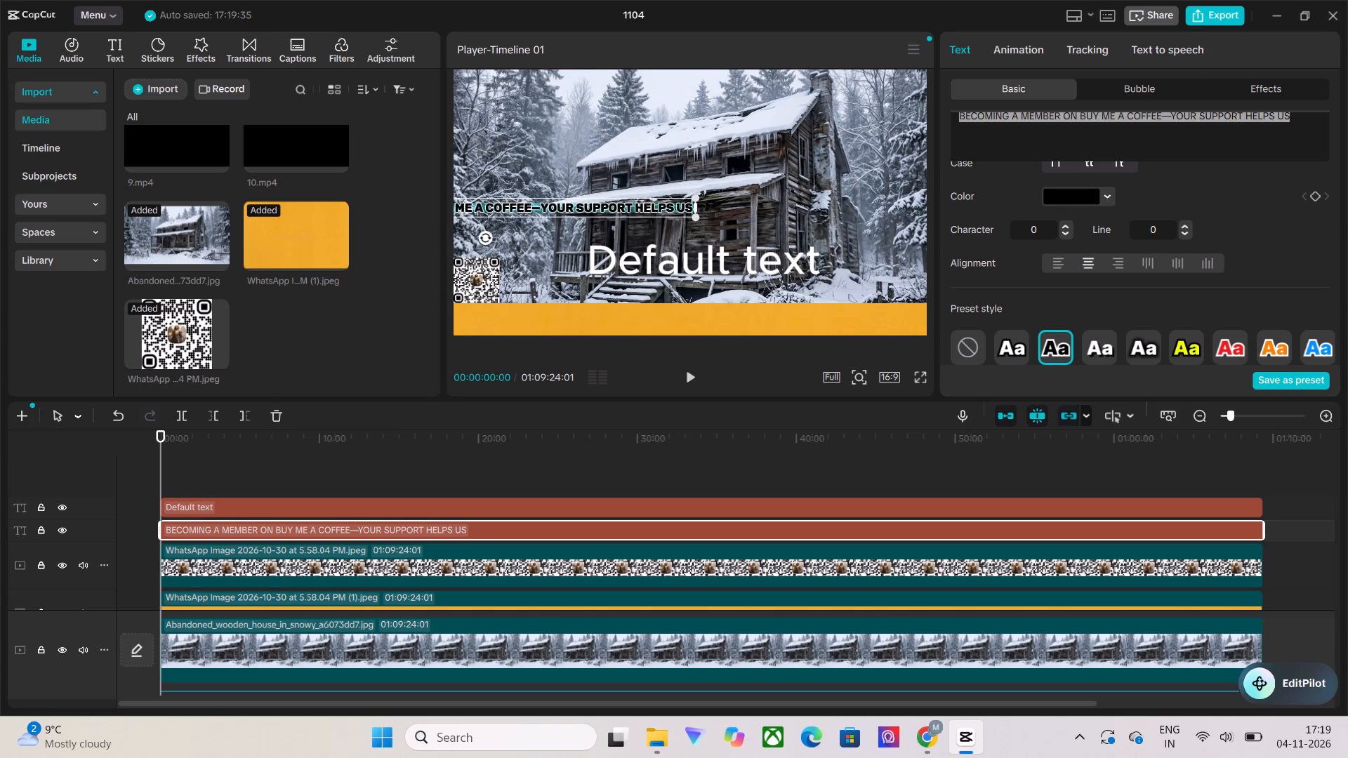
{"action": "left_click", "coordinate": [548, 173]}
{"action": "left_click", "coordinate": [529, 202]}
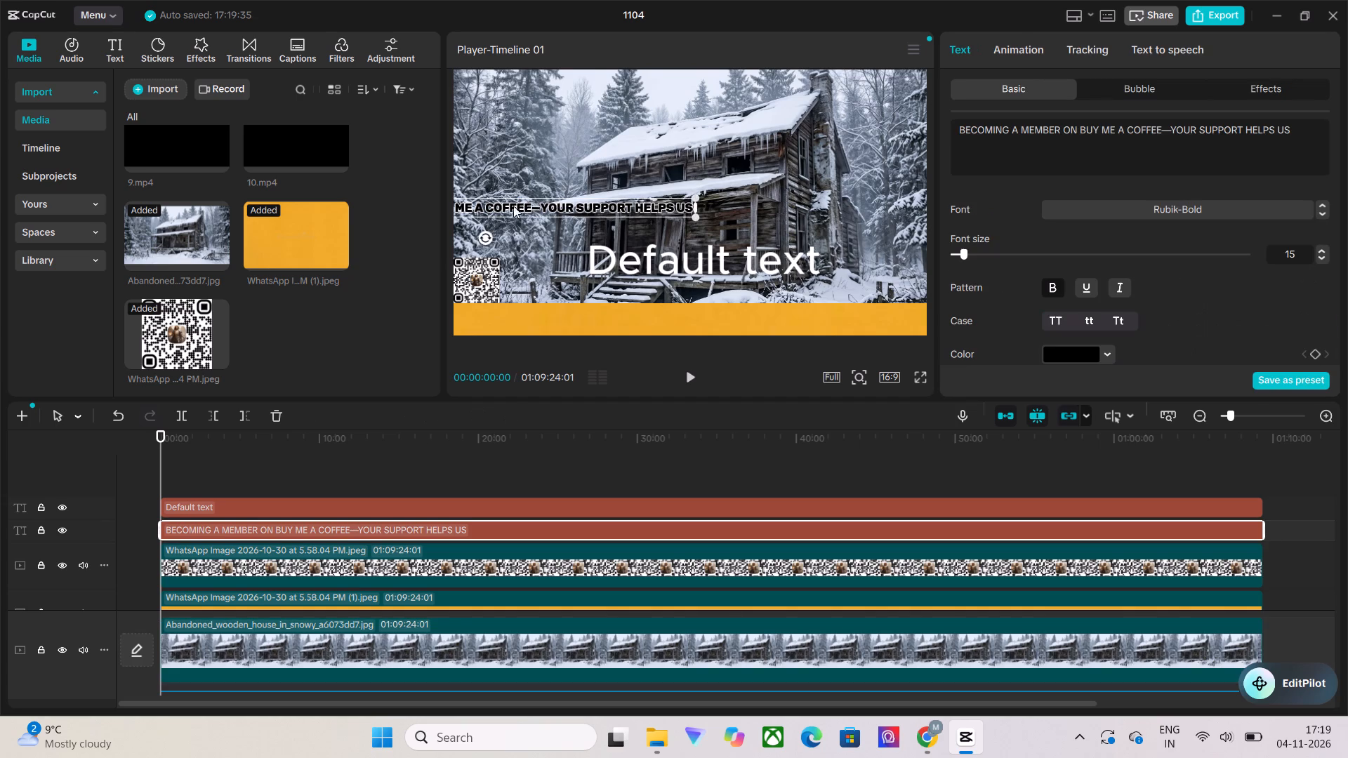
{"action": "left_click_drag", "start_coordinate": [501, 207], "coordinate": [703, 228]}
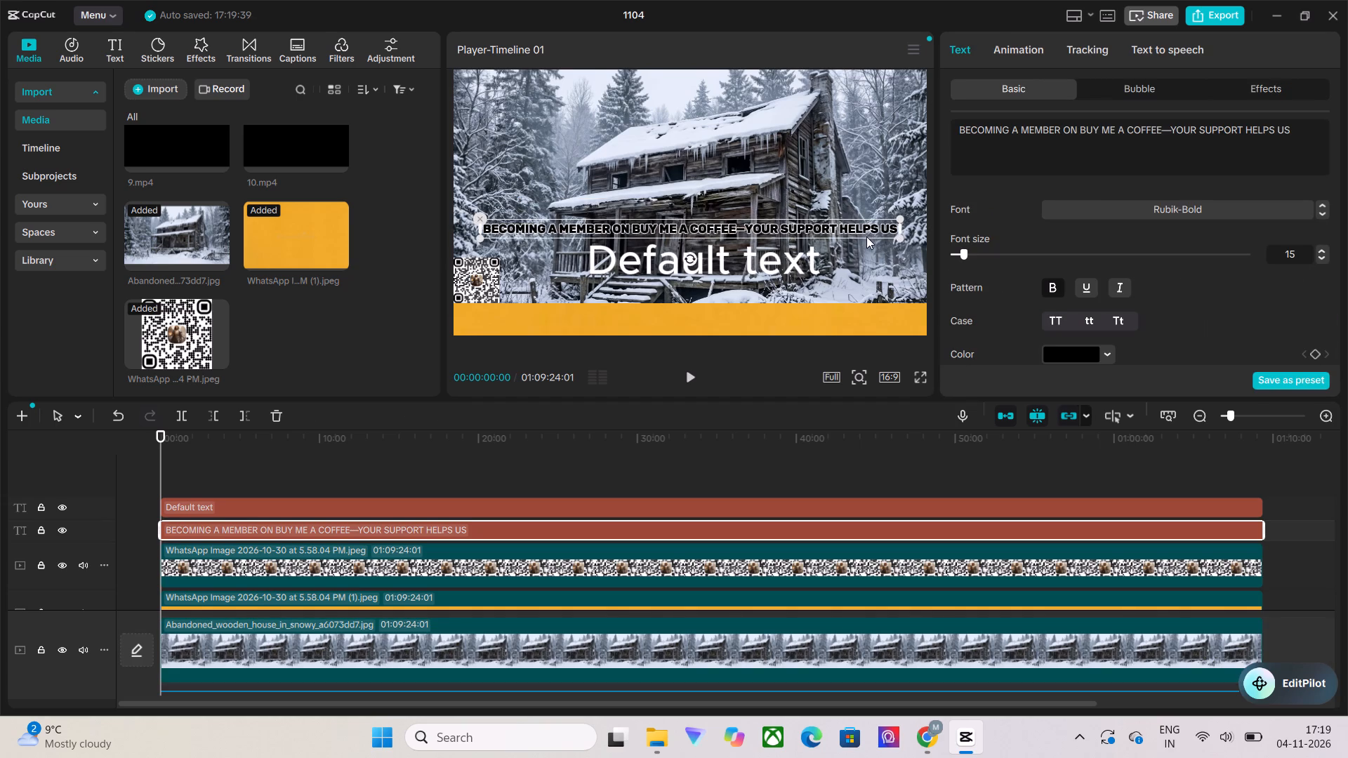
{"action": "left_click_drag", "start_coordinate": [894, 239], "coordinate": [874, 239]}
{"action": "left_click_drag", "start_coordinate": [720, 230], "coordinate": [722, 299]}
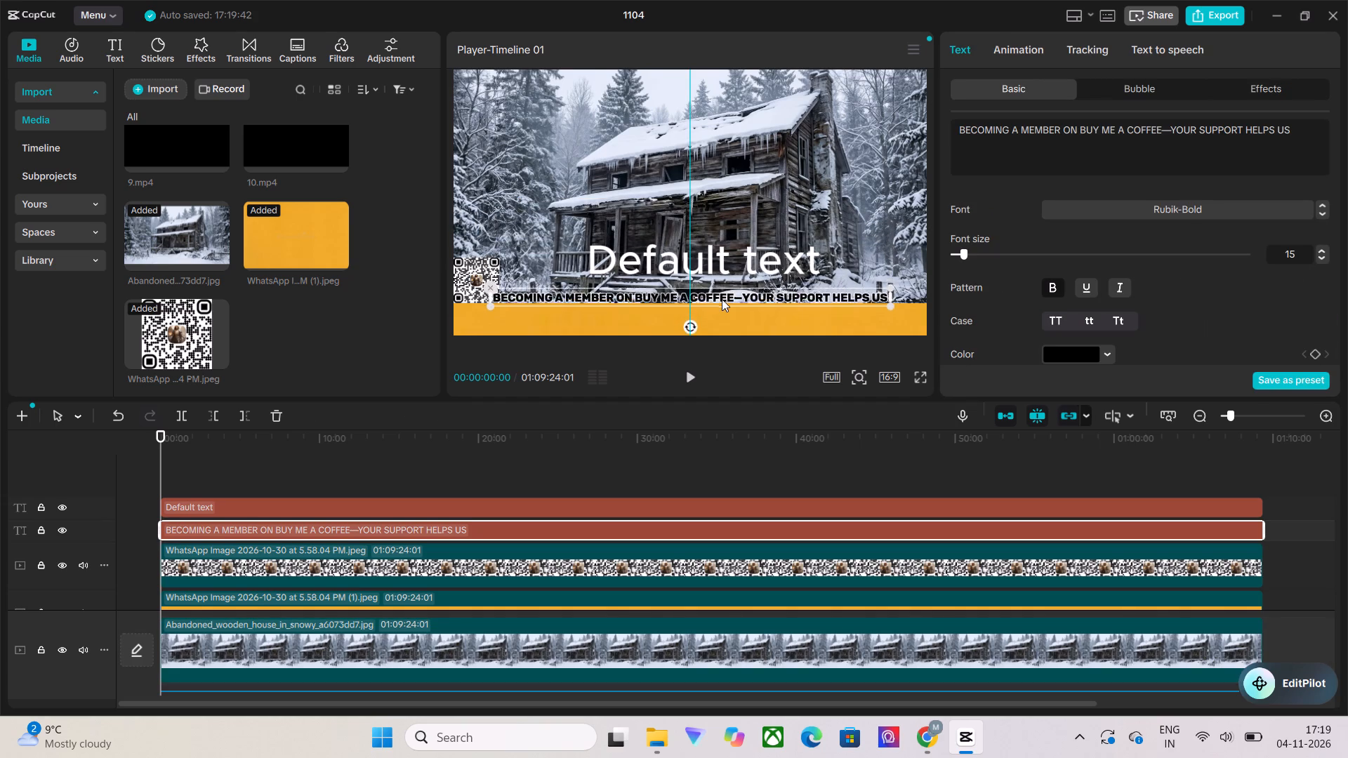
{"action": "left_click_drag", "start_coordinate": [722, 299], "coordinate": [720, 309]}
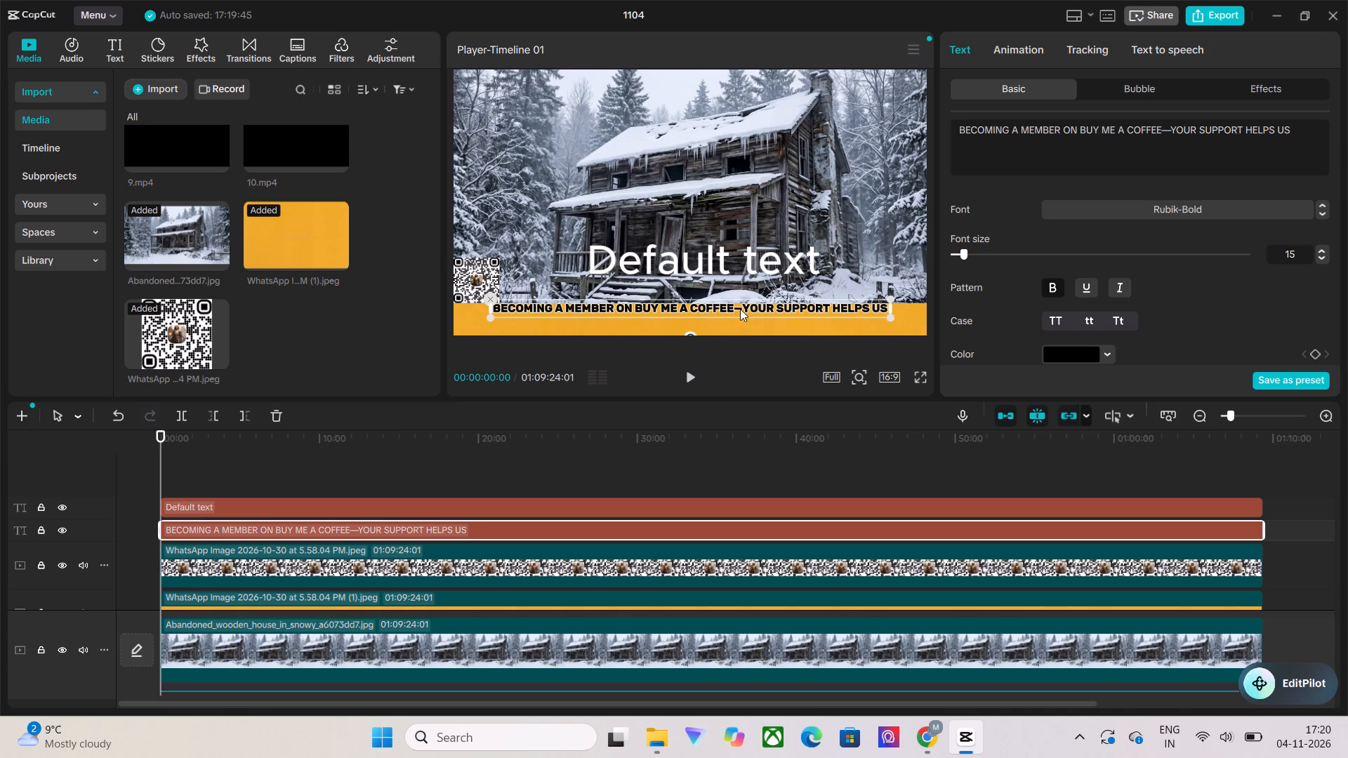
{"action": "left_click", "coordinate": [810, 309]}
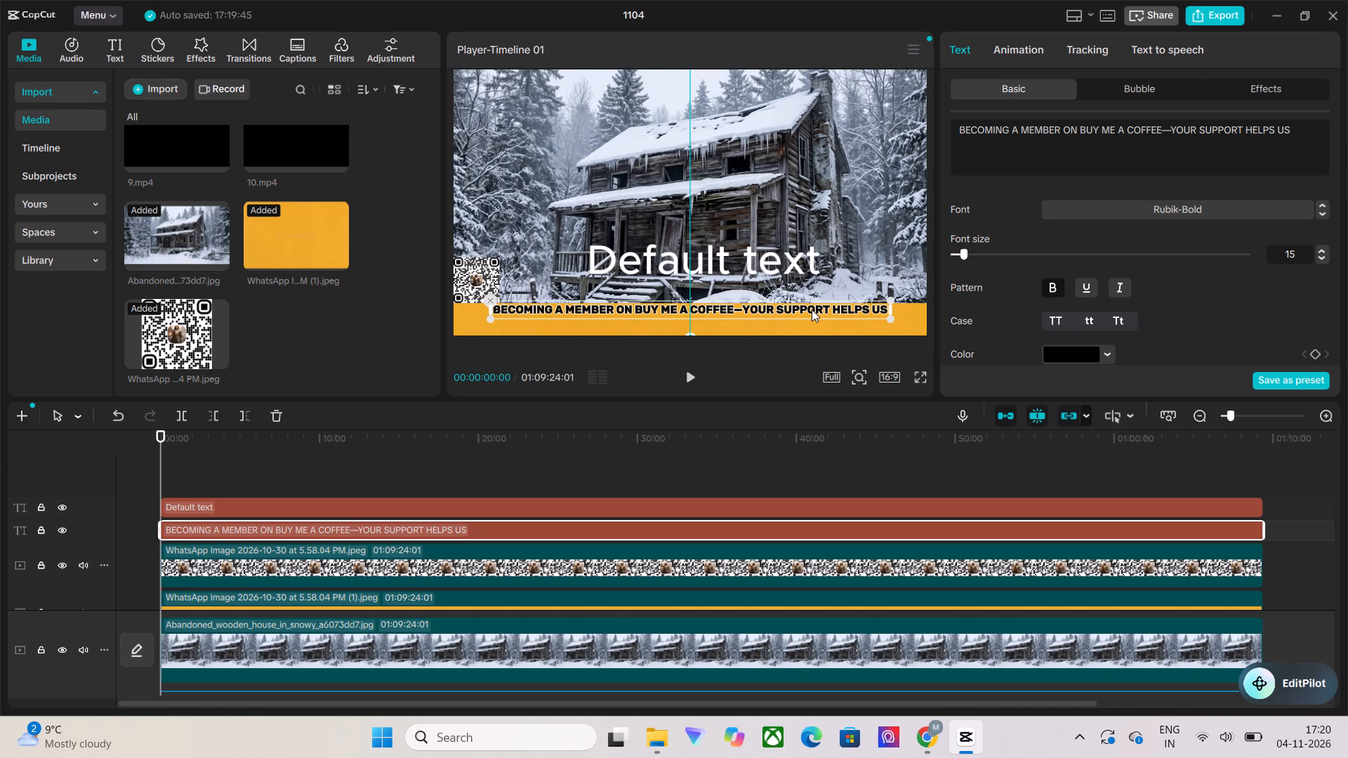
Open the second text clip's "Default text" wording for editing with all of it selected.
{"action": "left_click", "coordinate": [747, 272]}
{"action": "triple_click", "coordinate": [1017, 146]}
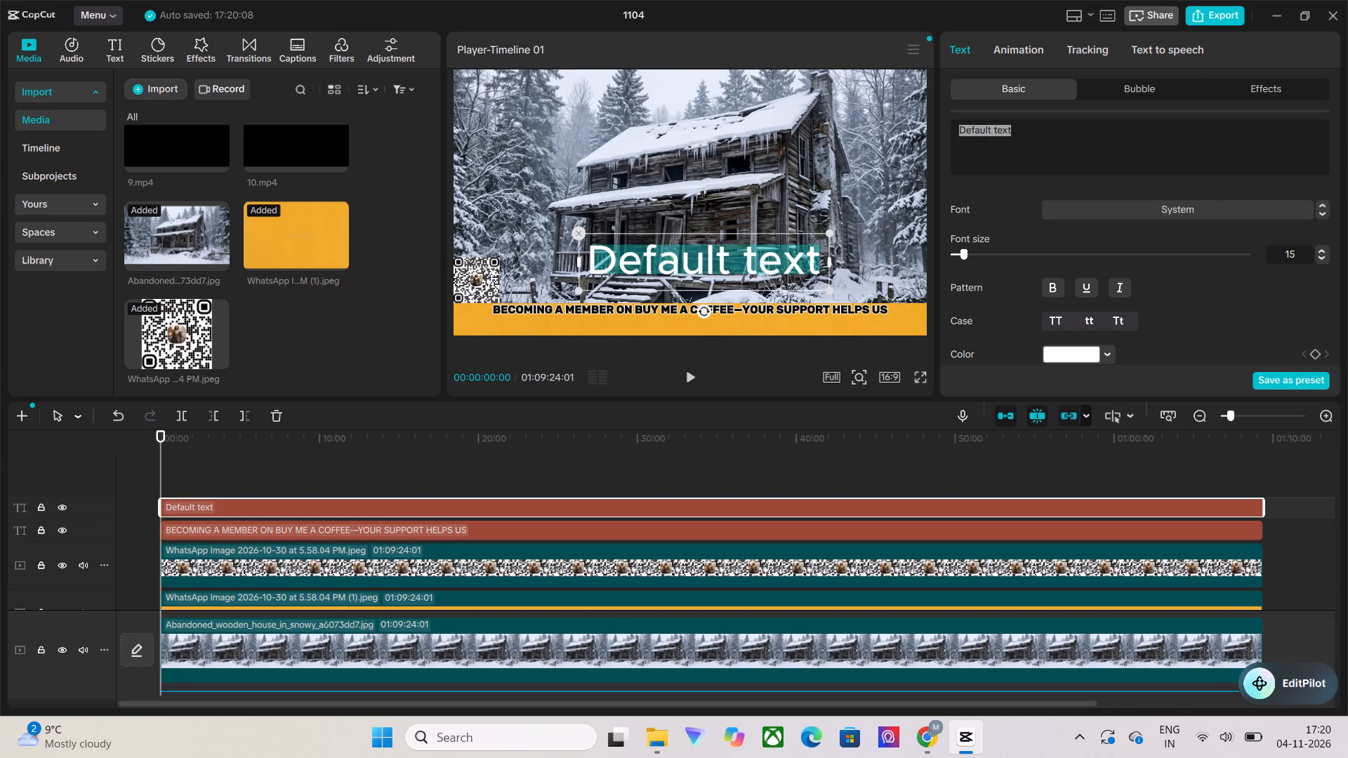
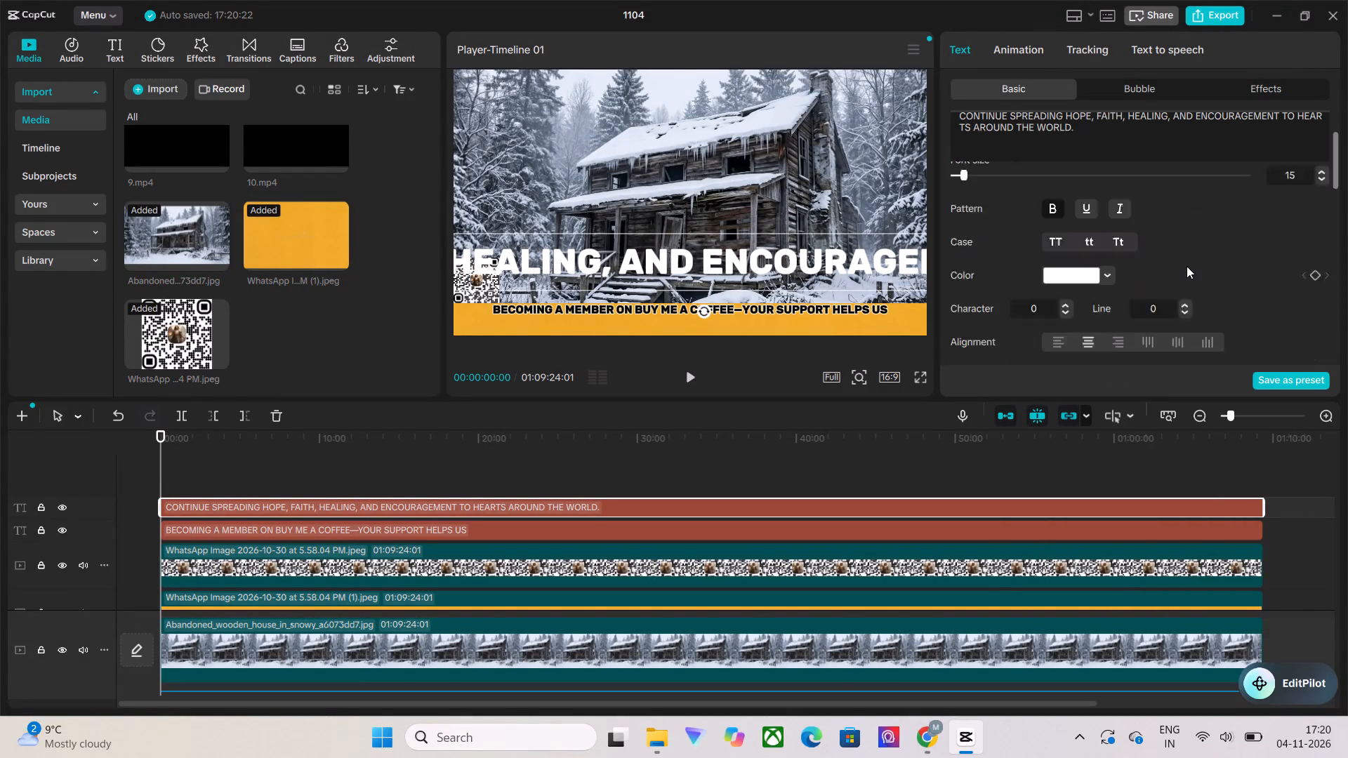
Apply the preset style with black letters and a white outline to the "CONTINUE SPREADING HOPE" text.
{"action": "scroll", "coordinate": [1187, 266], "scroll_direction": "down", "scroll_amount": 1}
{"action": "left_click", "coordinate": [1056, 349]}
Shrink the "CONTINUE SPREADING HOPE" text in the preview until both of its lines fit within the frame's width.
{"action": "left_click_drag", "start_coordinate": [888, 264], "coordinate": [840, 255]}
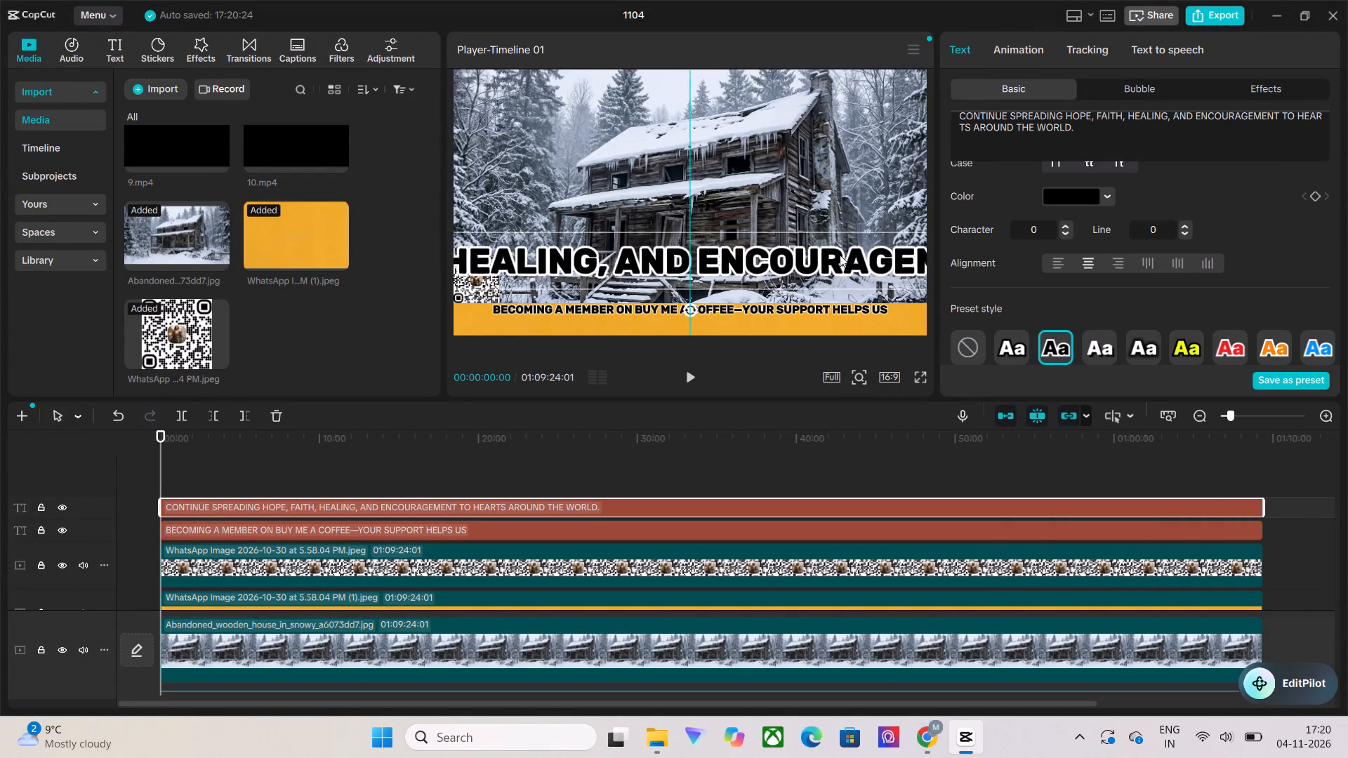
{"action": "left_click_drag", "start_coordinate": [840, 255], "coordinate": [579, 184]}
{"action": "left_click_drag", "start_coordinate": [810, 182], "coordinate": [572, 176]}
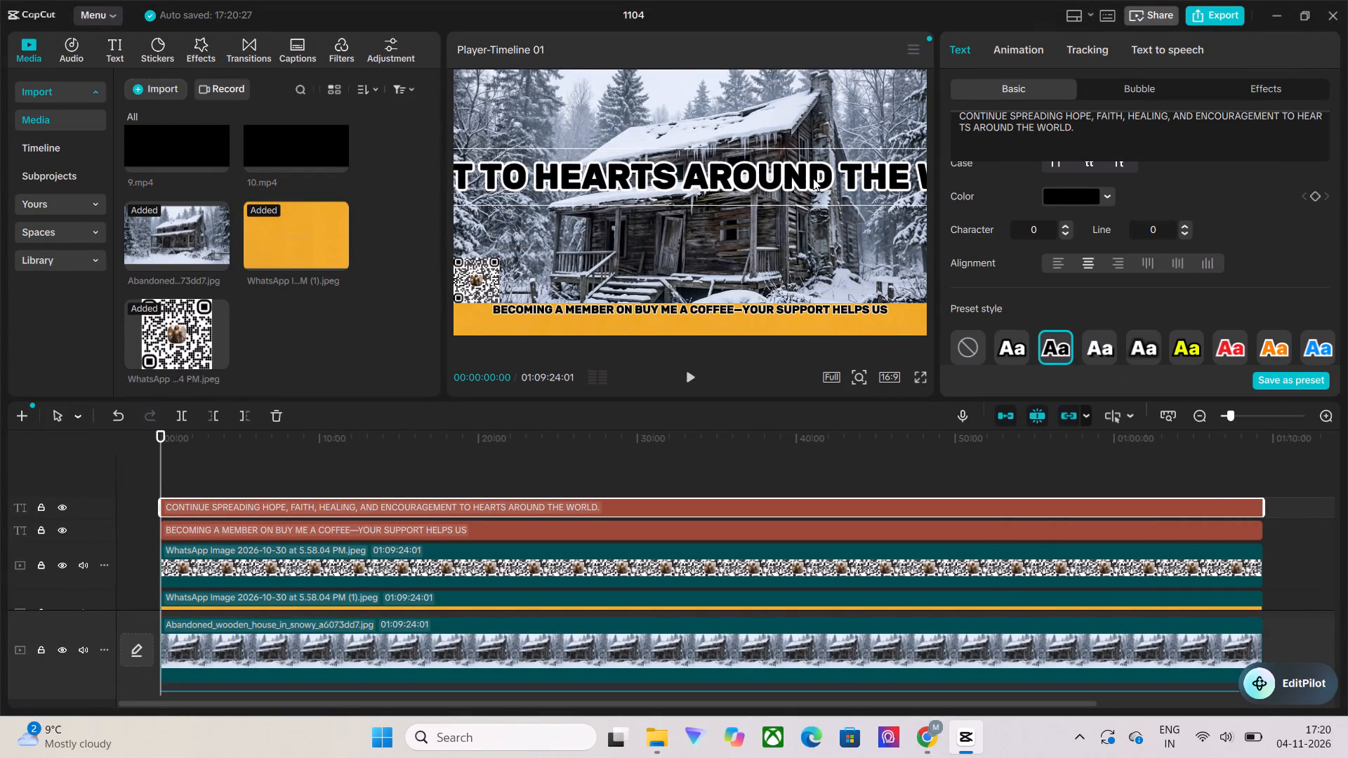
{"action": "left_click_drag", "start_coordinate": [817, 176], "coordinate": [584, 178]}
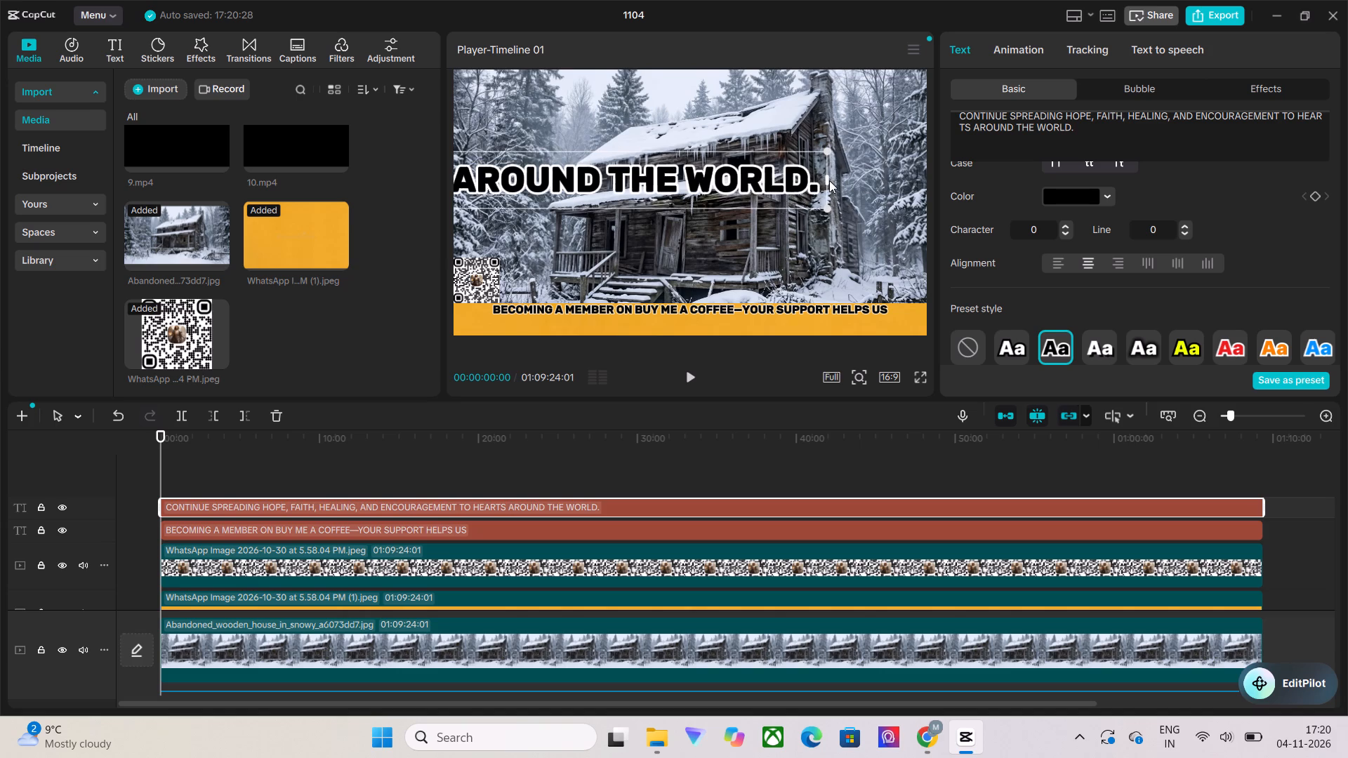
{"action": "left_click_drag", "start_coordinate": [826, 180], "coordinate": [548, 187]}
{"action": "left_click_drag", "start_coordinate": [509, 188], "coordinate": [524, 187]}
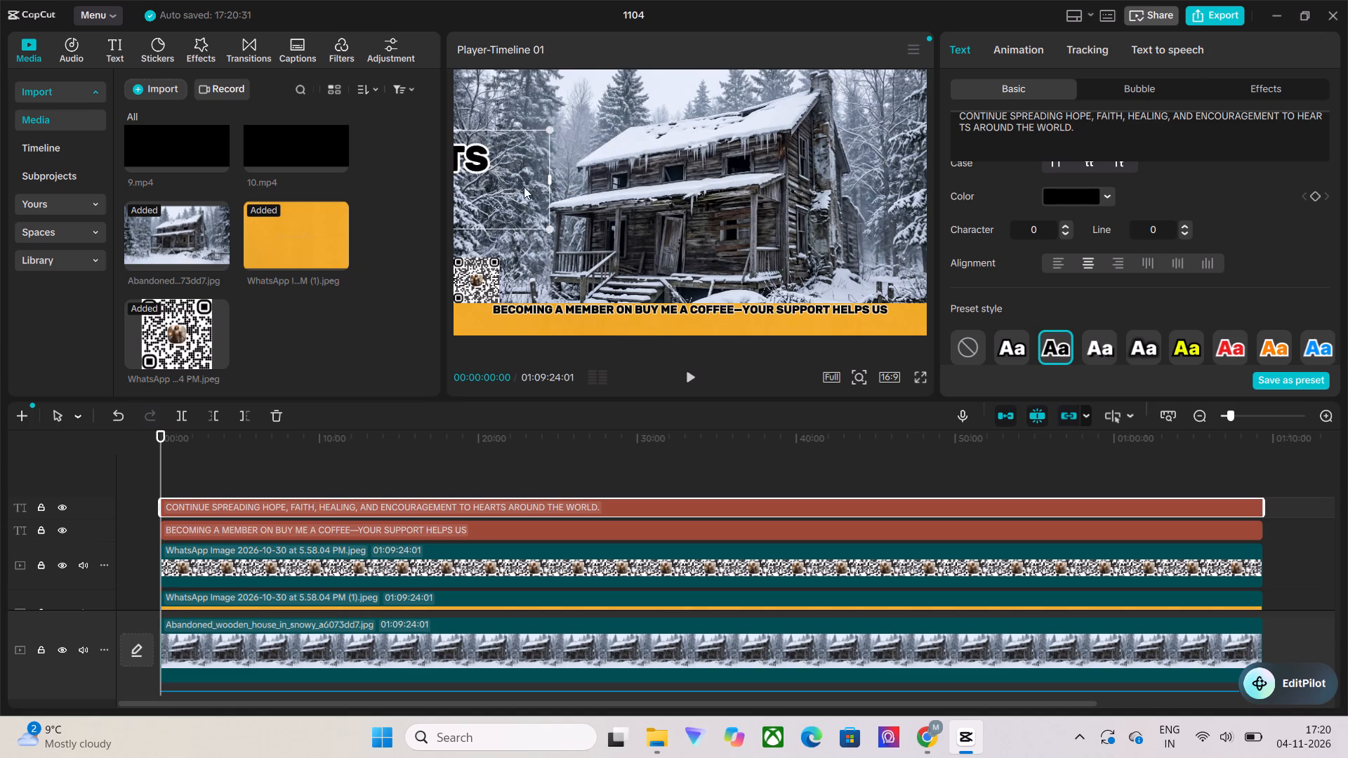
{"action": "left_click_drag", "start_coordinate": [524, 187], "coordinate": [878, 241]}
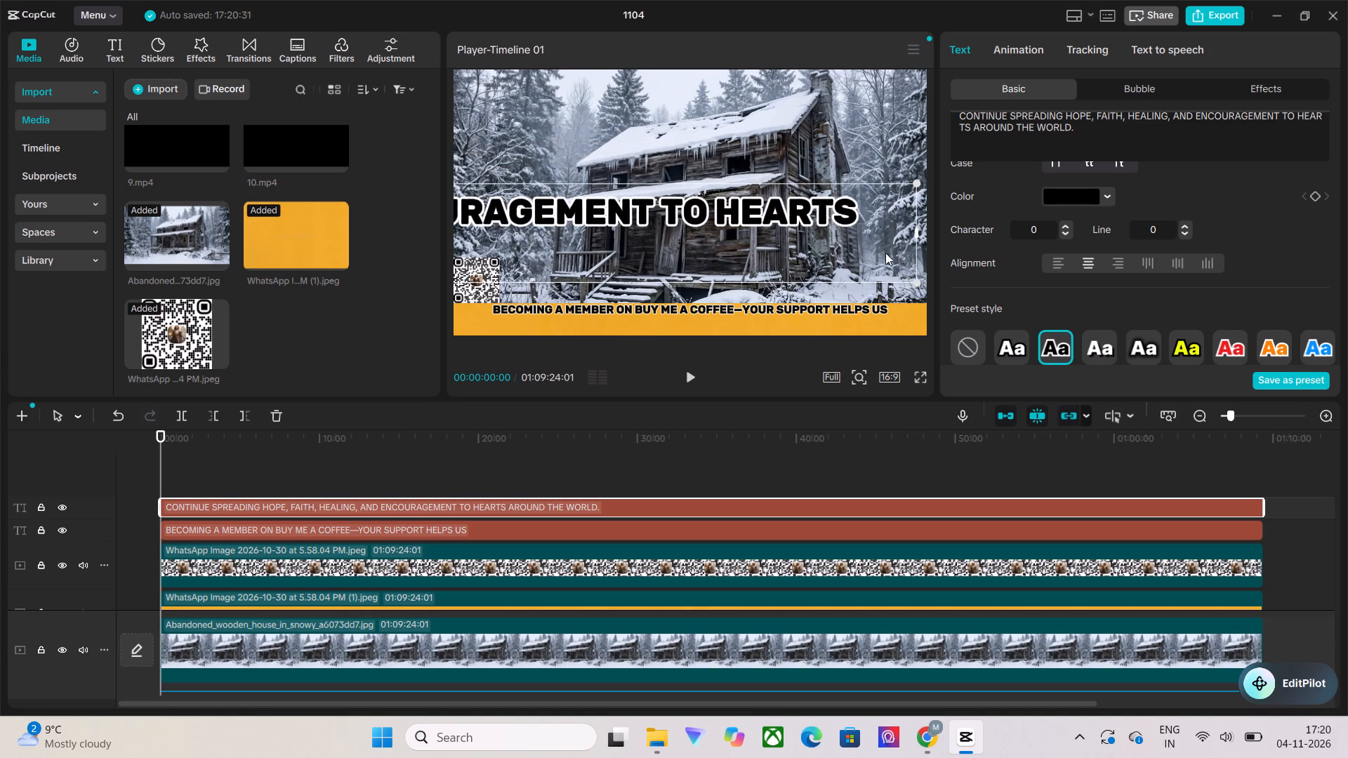
{"action": "left_click_drag", "start_coordinate": [915, 281], "coordinate": [416, 237]}
{"action": "left_click_drag", "start_coordinate": [505, 232], "coordinate": [758, 216]}
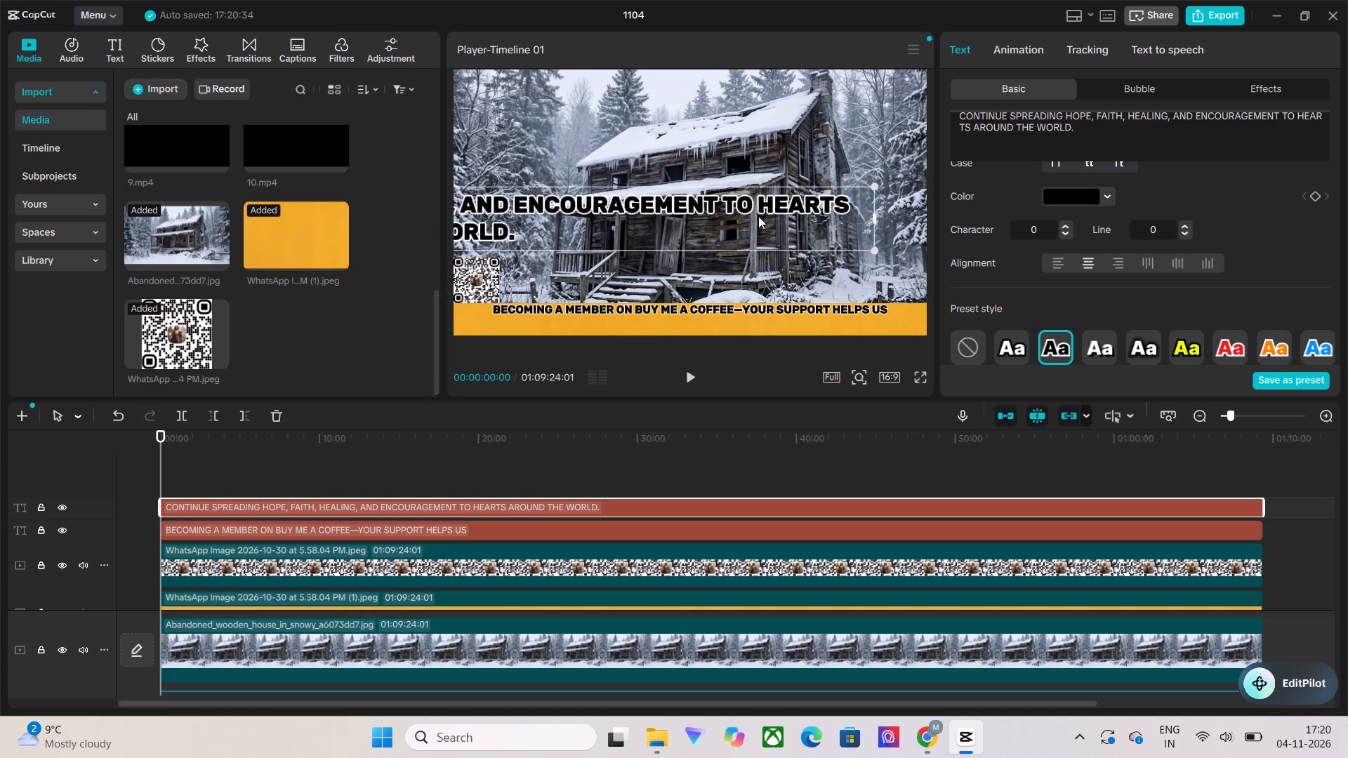
{"action": "left_click_drag", "start_coordinate": [758, 216], "coordinate": [762, 217]}
{"action": "left_click_drag", "start_coordinate": [900, 250], "coordinate": [502, 250]}
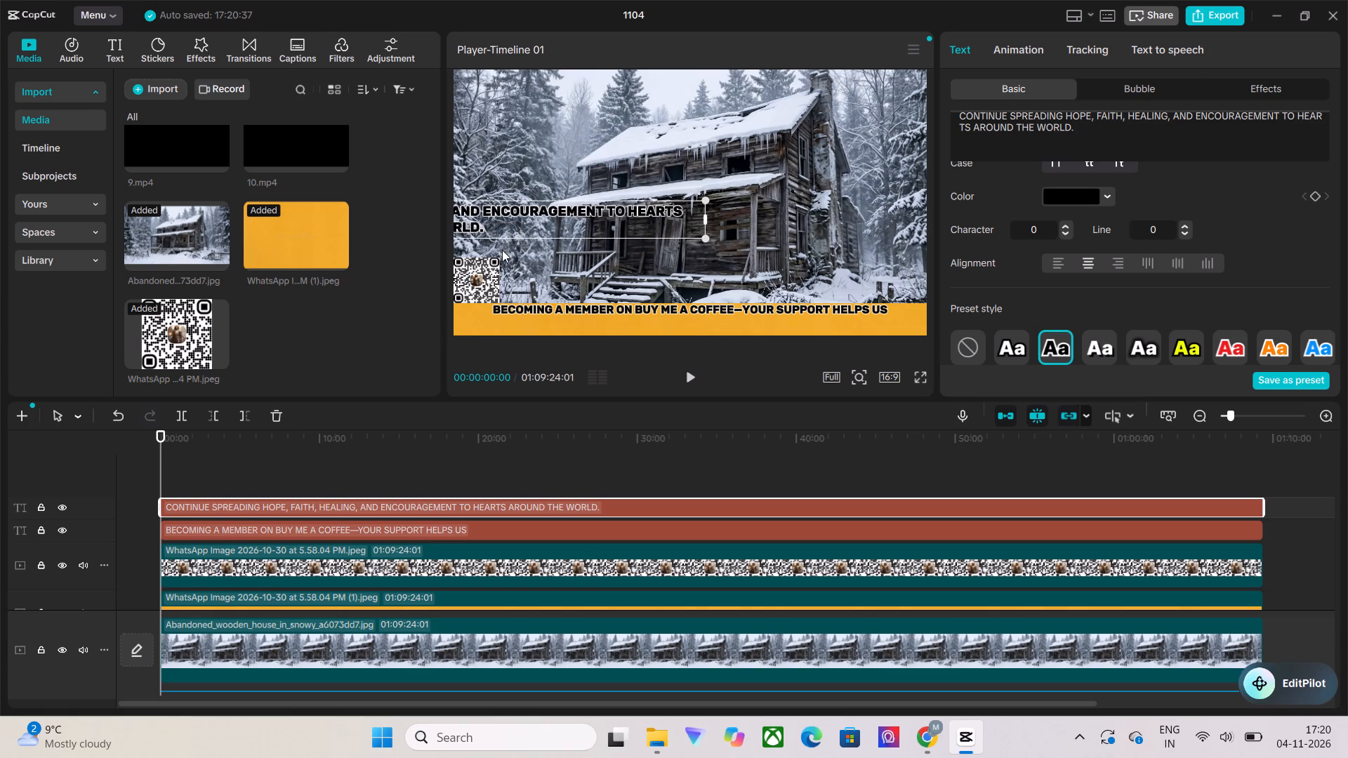
{"action": "left_click_drag", "start_coordinate": [560, 218], "coordinate": [706, 207]}
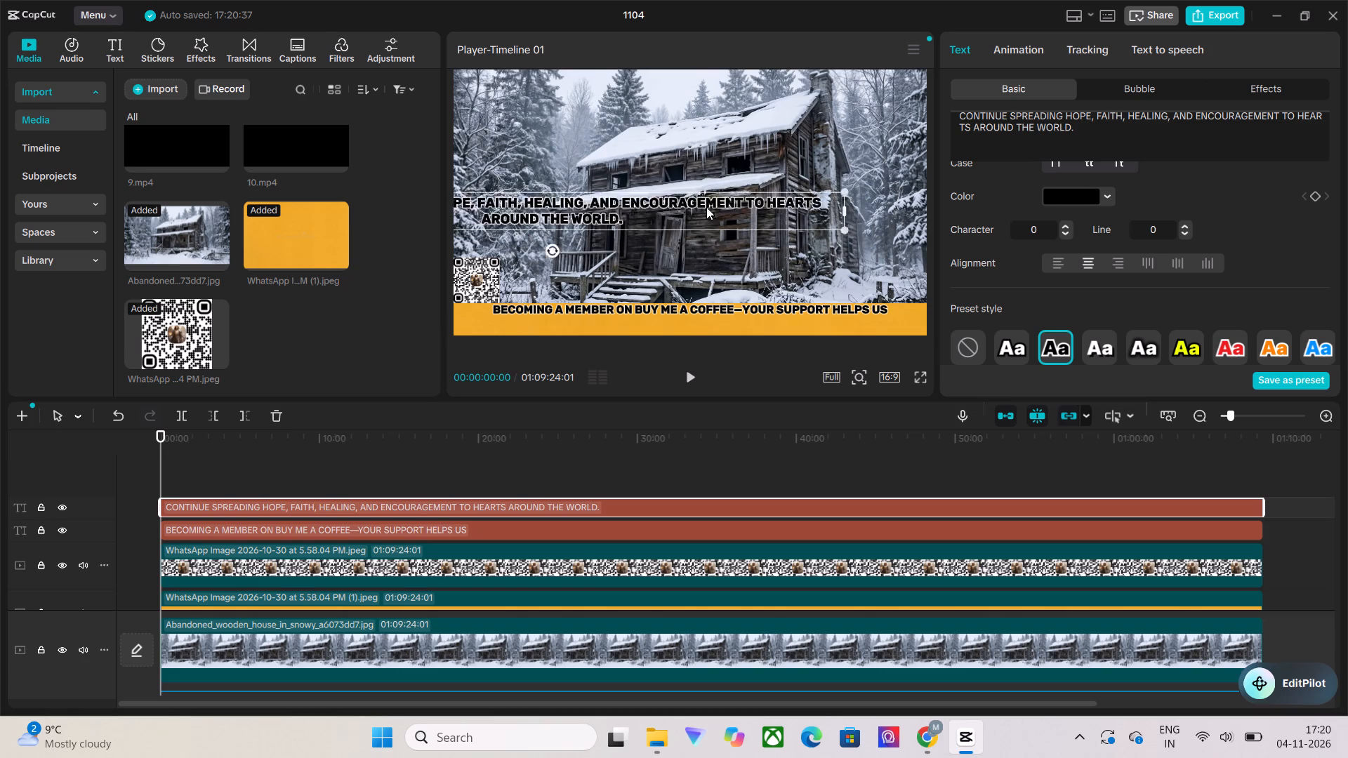
{"action": "left_click_drag", "start_coordinate": [706, 207], "coordinate": [745, 201]}
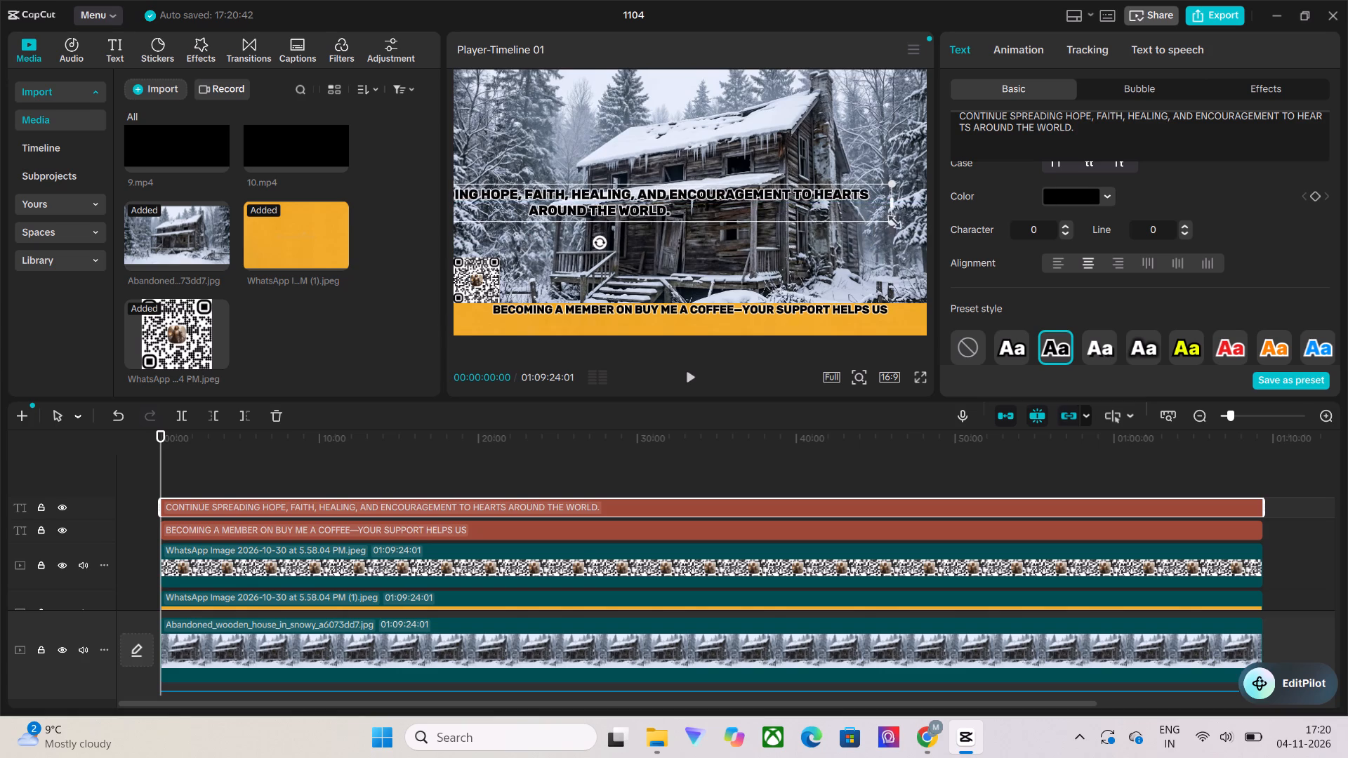
{"action": "left_click_drag", "start_coordinate": [892, 221], "coordinate": [654, 208]}
{"action": "left_click_drag", "start_coordinate": [601, 202], "coordinate": [717, 251]}
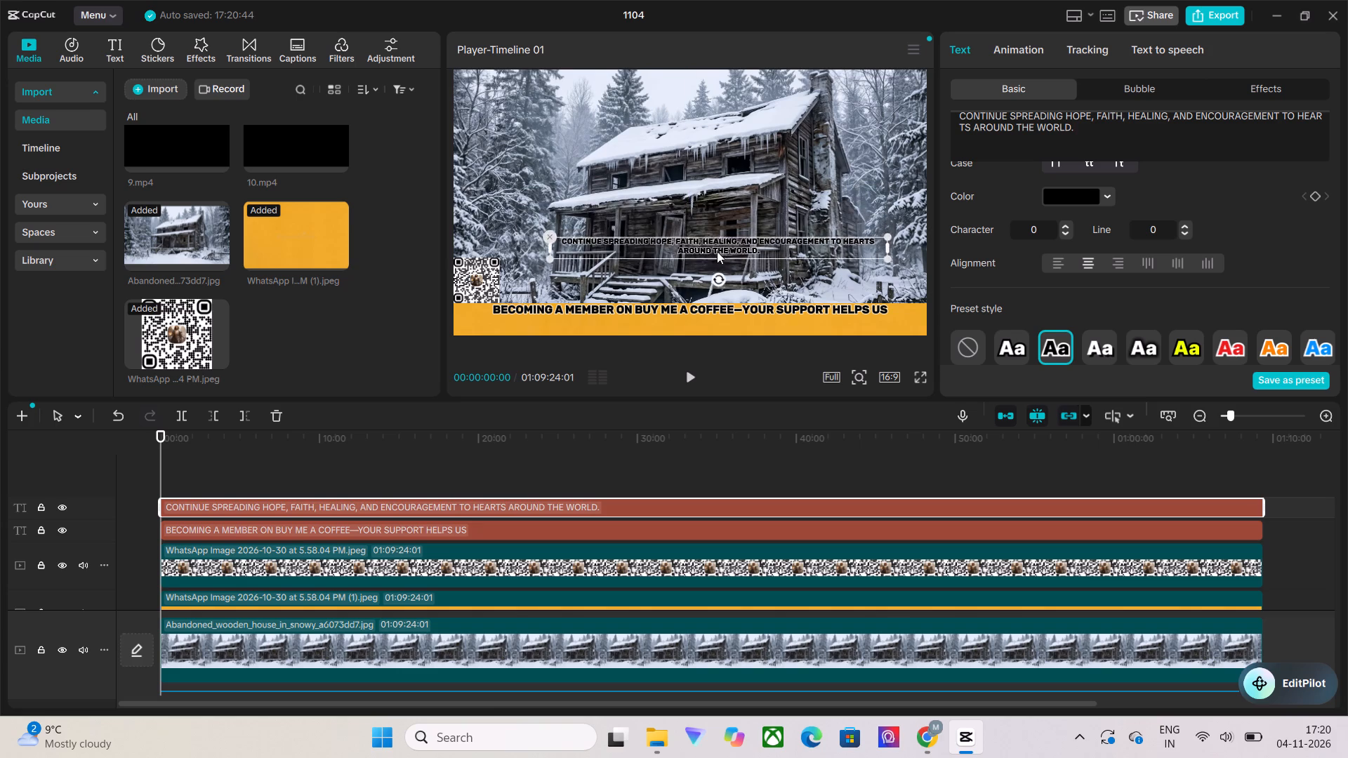
Enlarge the "CONTINUE SPREADING HOPE" text slightly and centre it on the yellow band, below the "BECOMING A MEMBER" line.
{"action": "left_click_drag", "start_coordinate": [717, 251], "coordinate": [689, 264]}
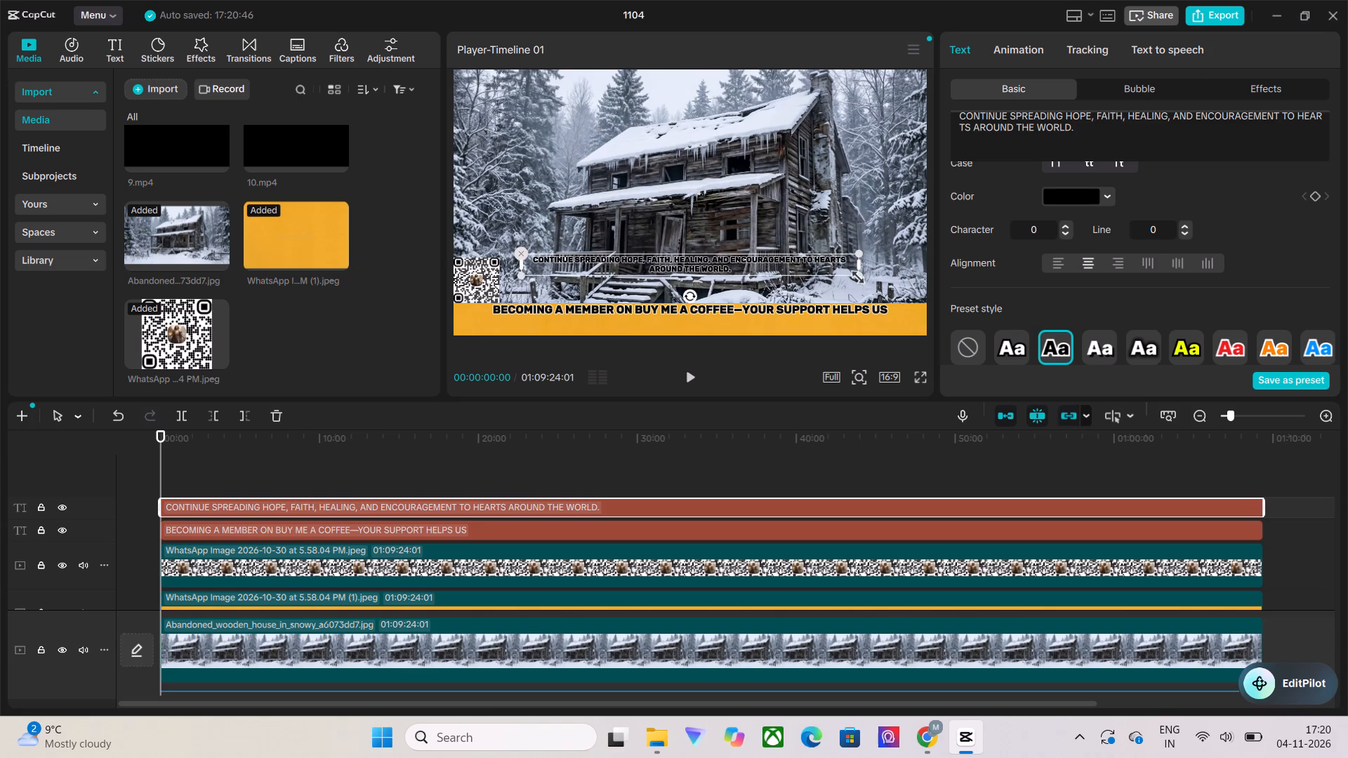
{"action": "left_click_drag", "start_coordinate": [855, 274], "coordinate": [875, 296]}
{"action": "left_click_drag", "start_coordinate": [713, 264], "coordinate": [709, 300]}
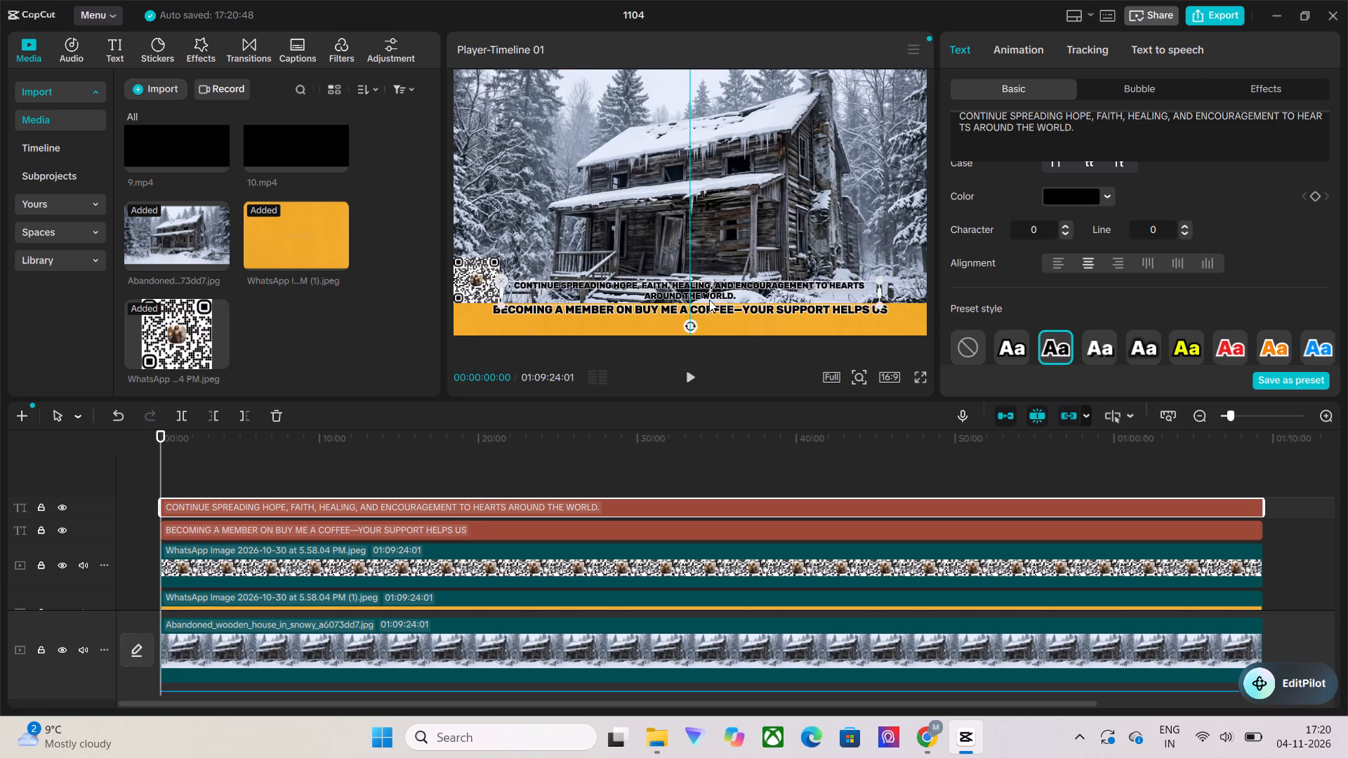
{"action": "left_click_drag", "start_coordinate": [709, 300], "coordinate": [710, 324]}
{"action": "left_click", "coordinate": [719, 254]}
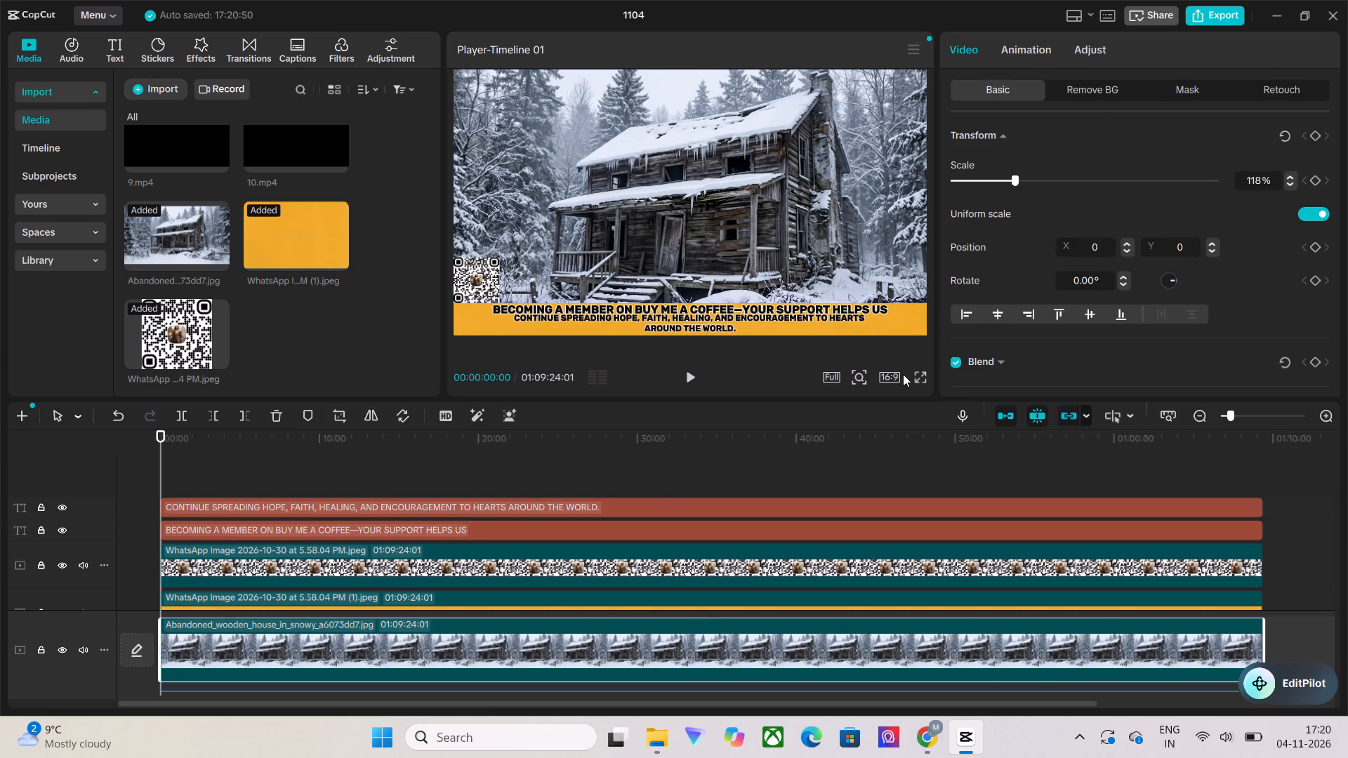
Preview the frame full screen, and nudge the yellow band and QR code so the code rests on the band's upper edge.
{"action": "left_click", "coordinate": [916, 379]}
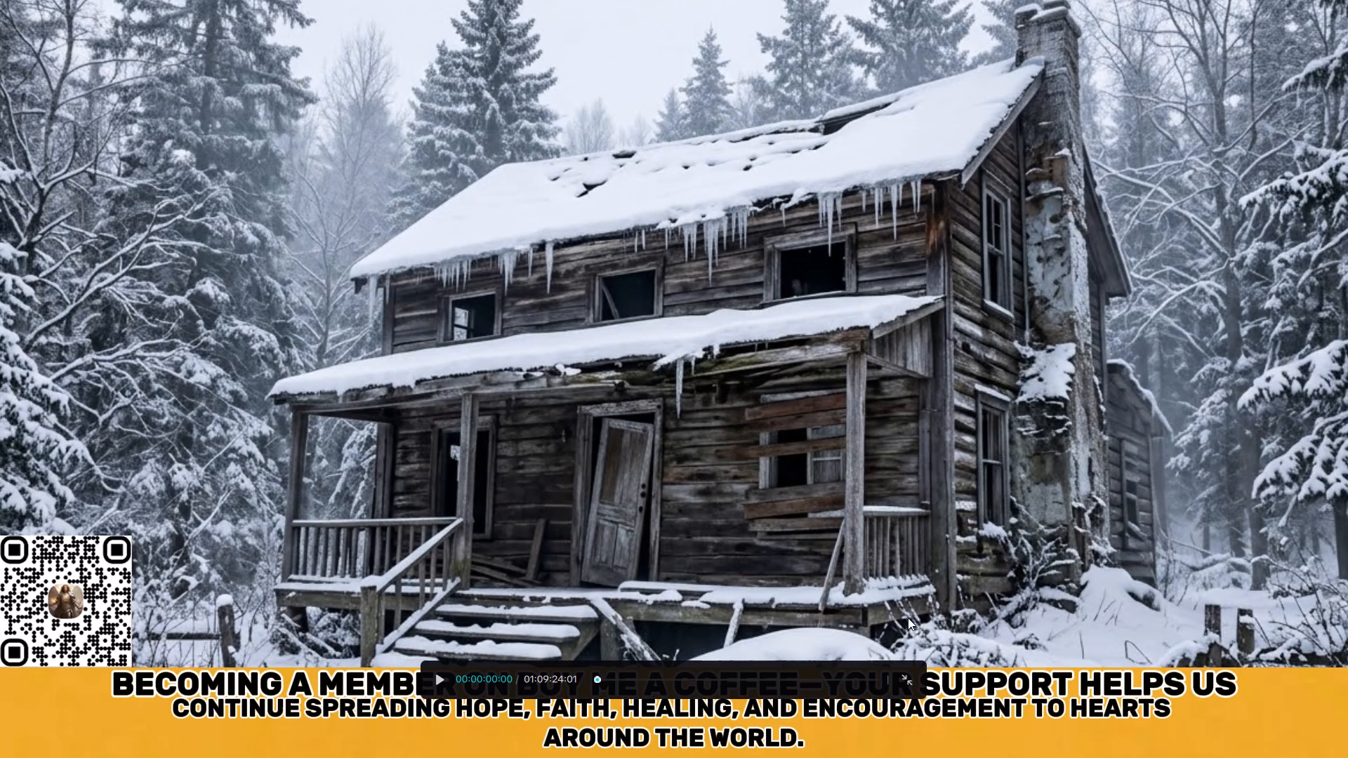
{"action": "left_click", "coordinate": [907, 674]}
{"action": "left_click", "coordinate": [483, 276]}
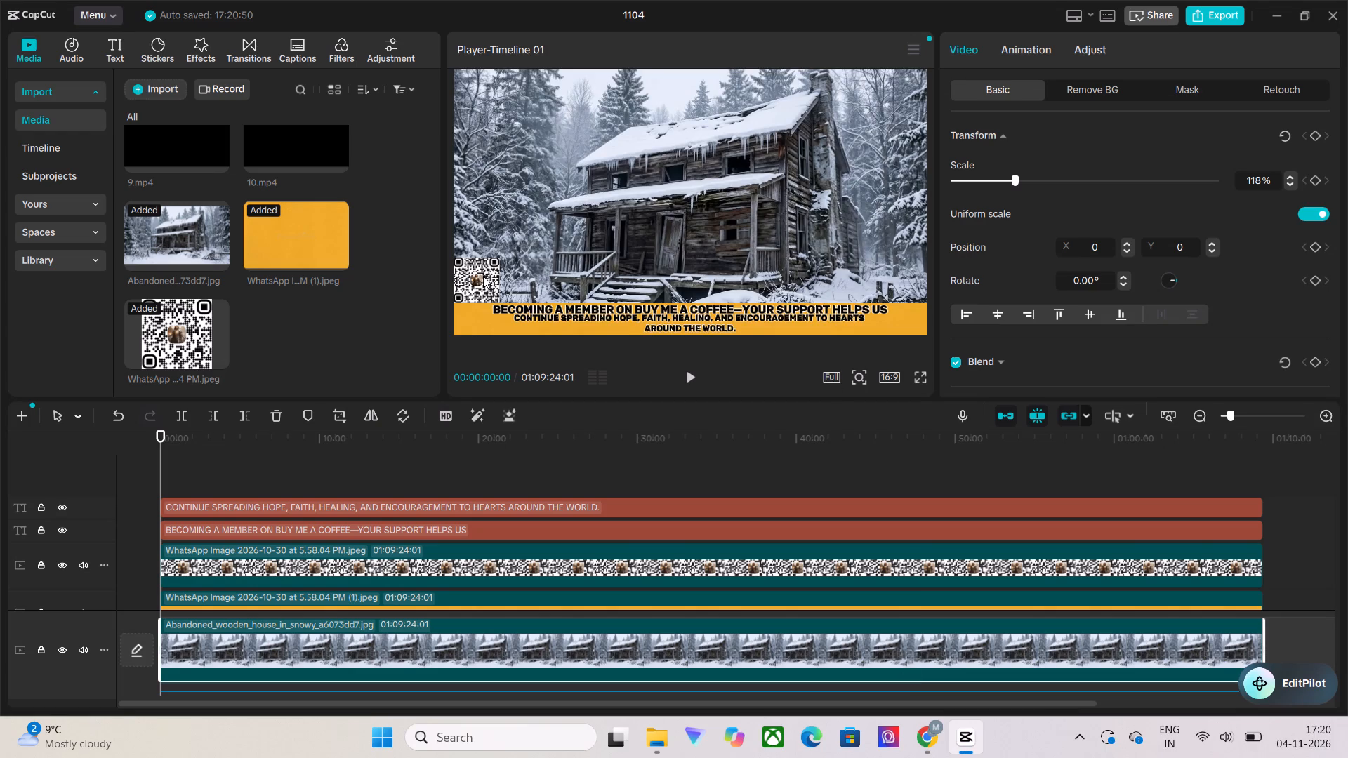
{"action": "left_click", "coordinate": [483, 277]}
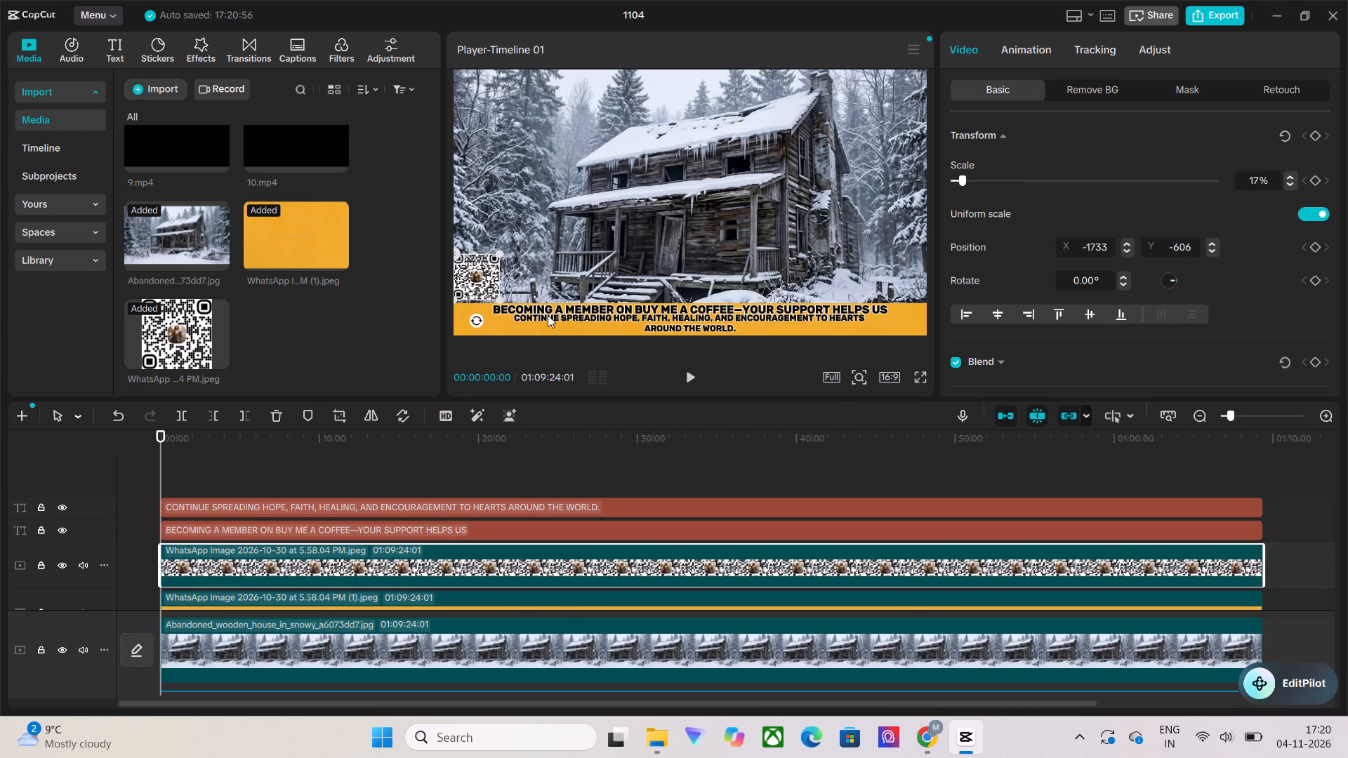
{"action": "left_click", "coordinate": [902, 317]}
{"action": "left_click", "coordinate": [902, 317]}
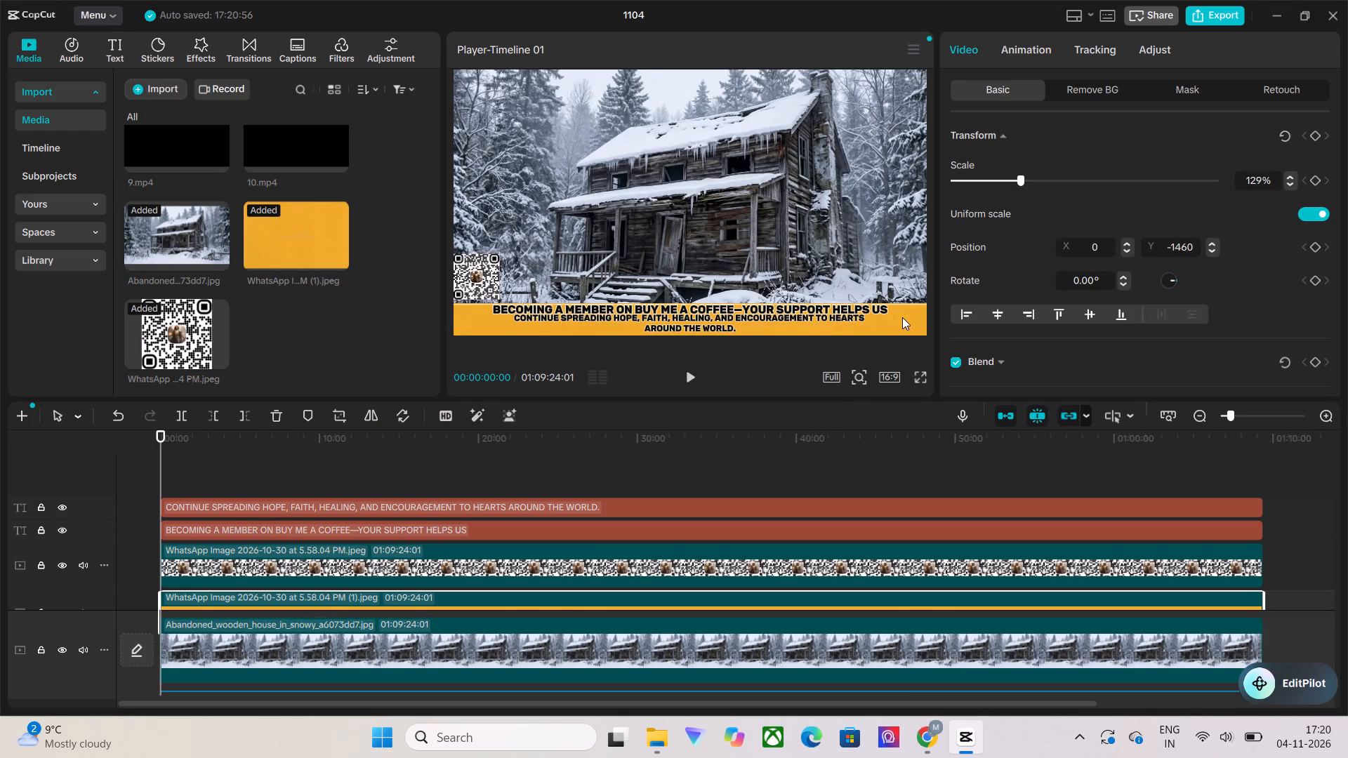
{"action": "left_click", "coordinate": [670, 277]}
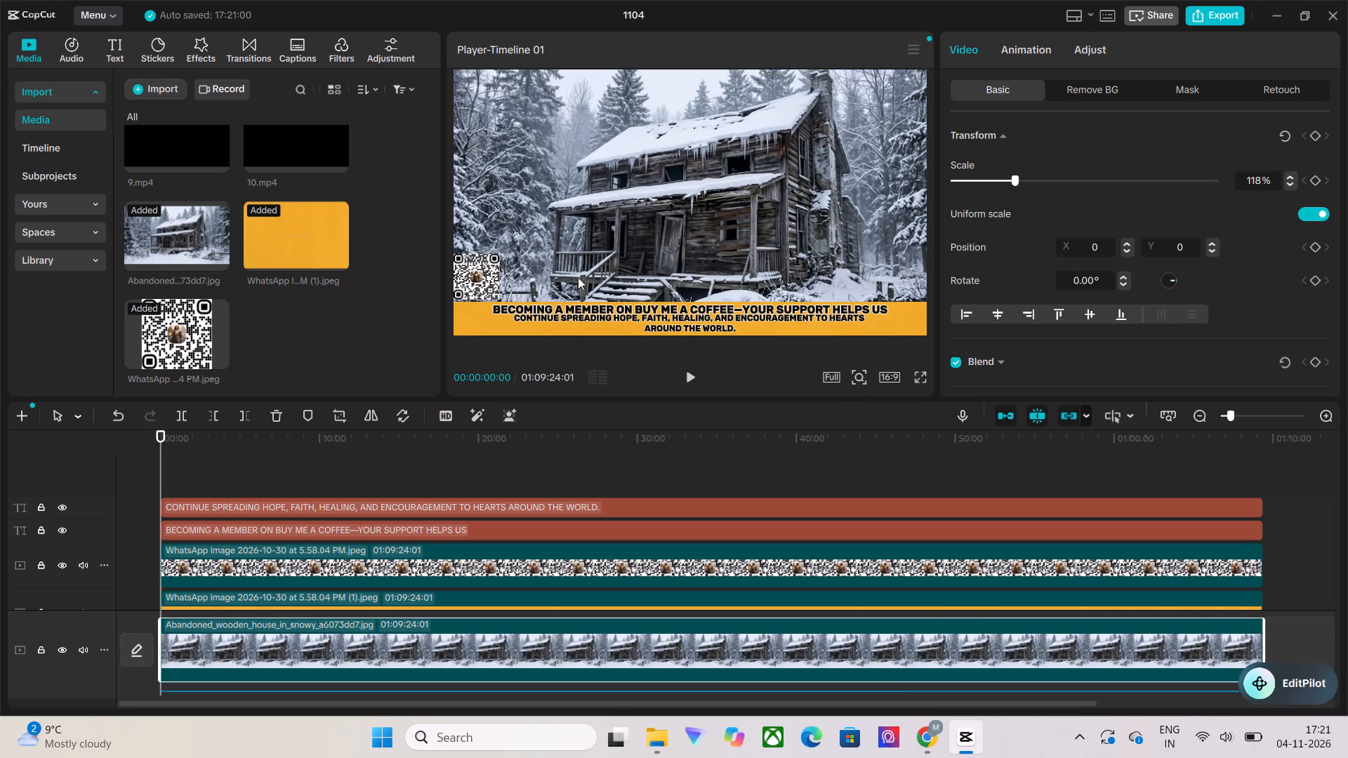
{"action": "left_click", "coordinate": [493, 274]}
{"action": "left_click", "coordinate": [480, 253]}
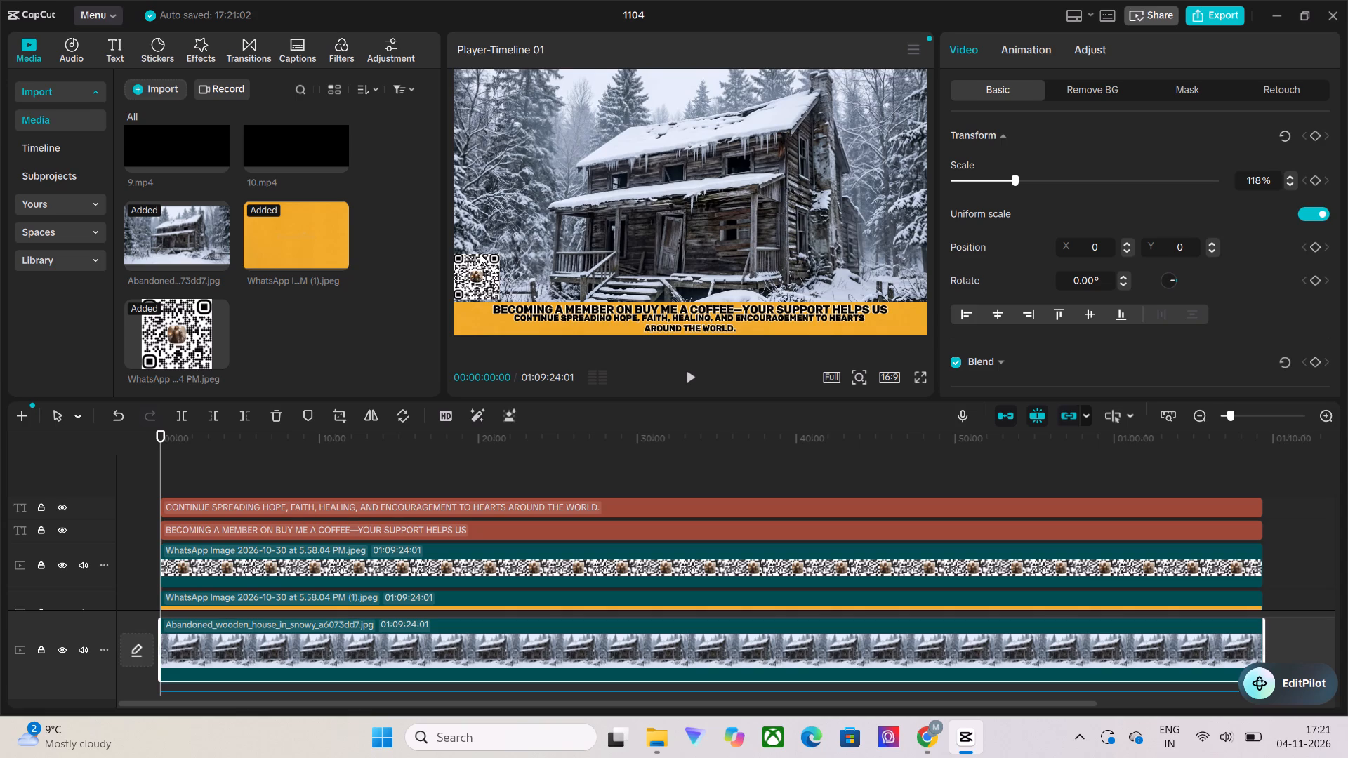
{"action": "left_click", "coordinate": [480, 259]}
{"action": "left_click", "coordinate": [483, 274]}
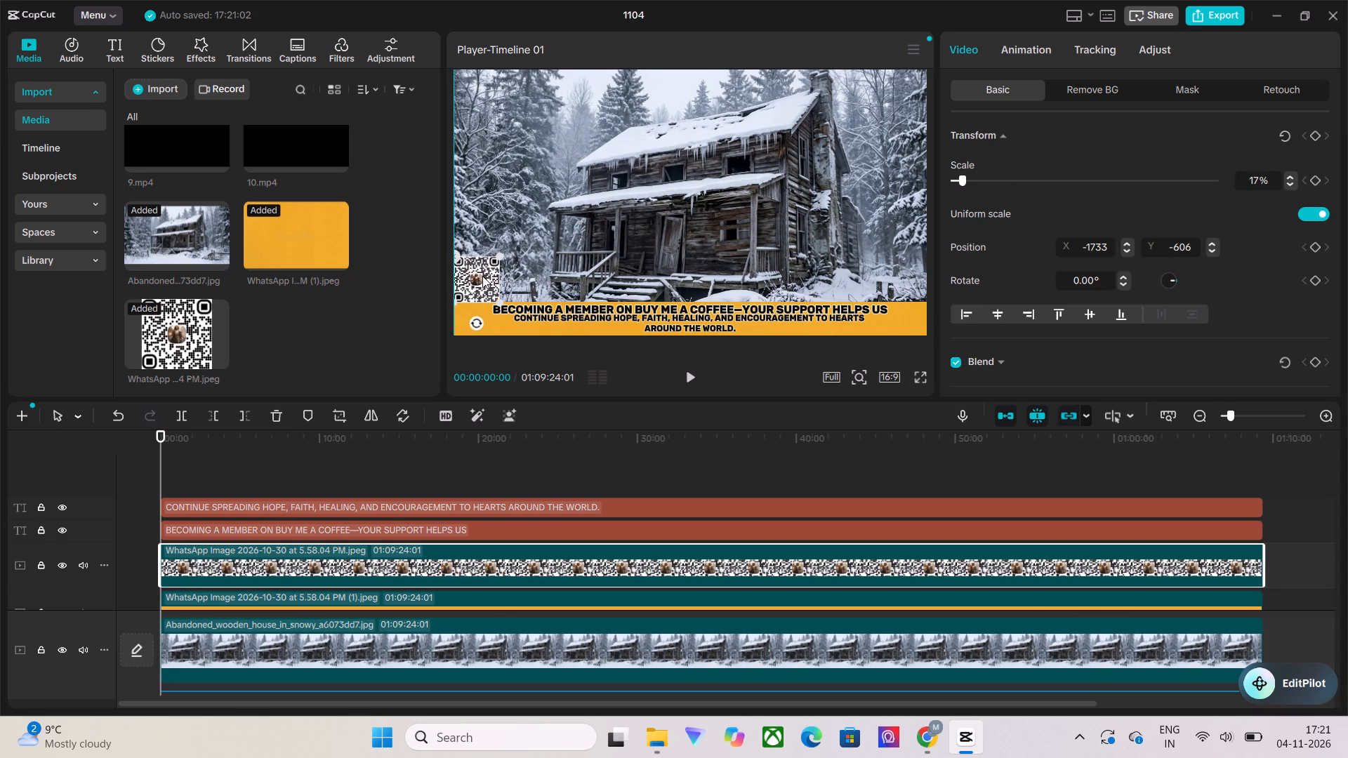
{"action": "left_click", "coordinate": [545, 239]}
Nudge the "BECOMING A MEMBER ON BUY ME A COFFEE" text slightly upward, keeping it centred, and preview the frame full screen.
{"action": "left_click", "coordinate": [743, 307]}
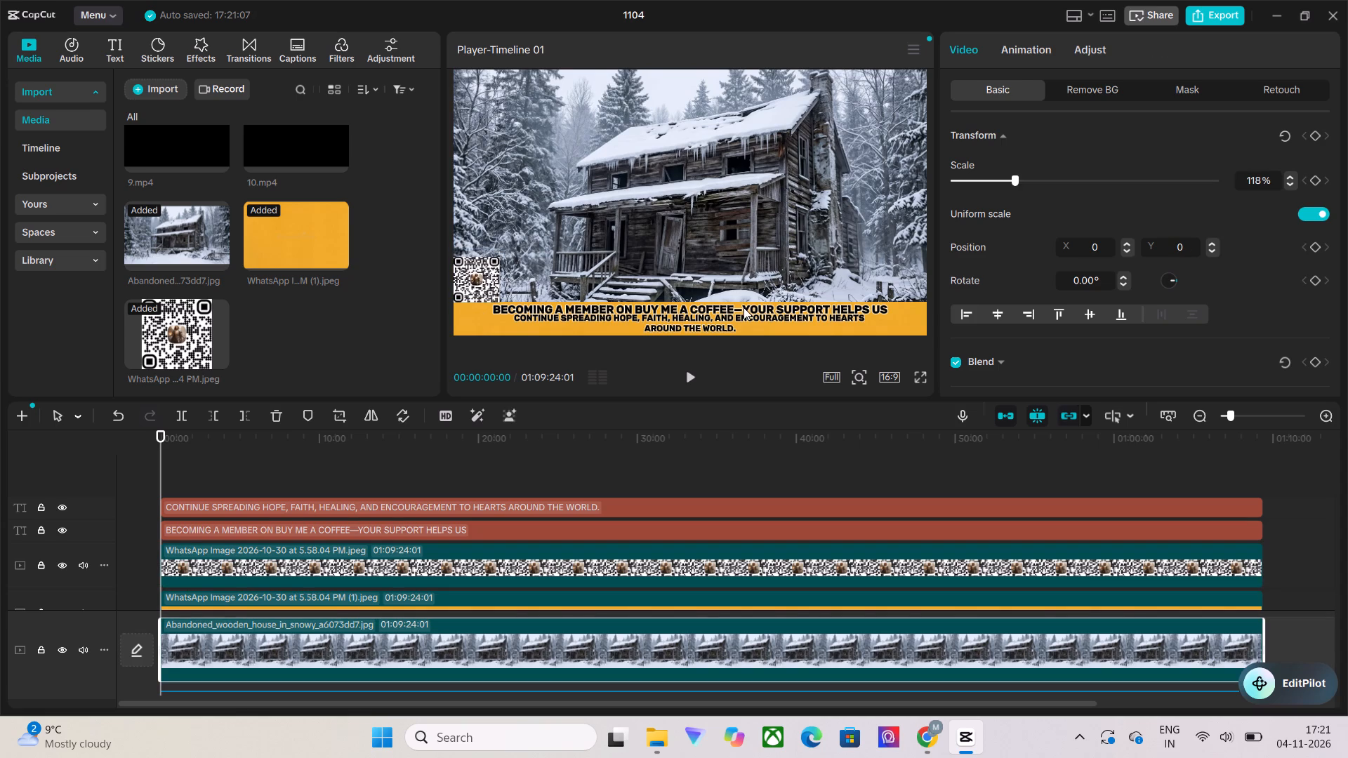
{"action": "left_click", "coordinate": [782, 308]}
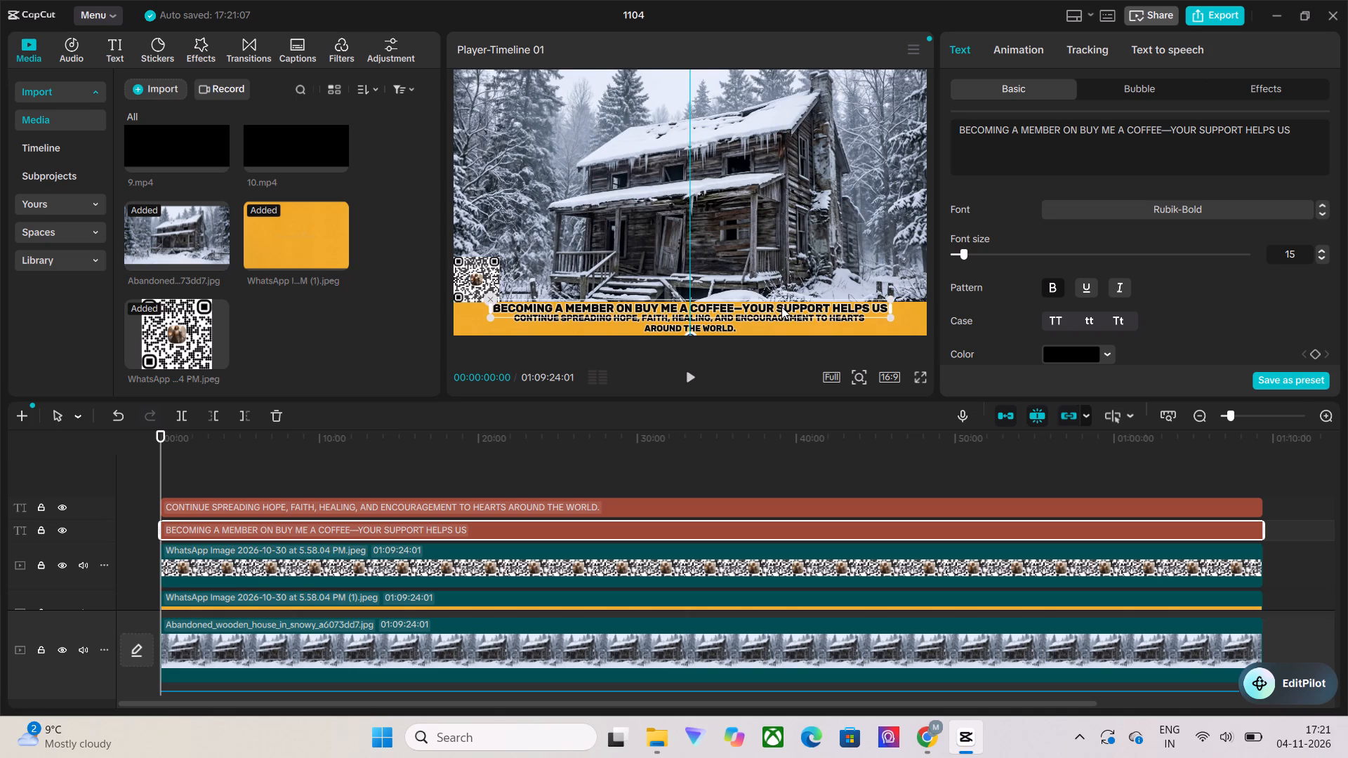
{"action": "left_click", "coordinate": [781, 270]}
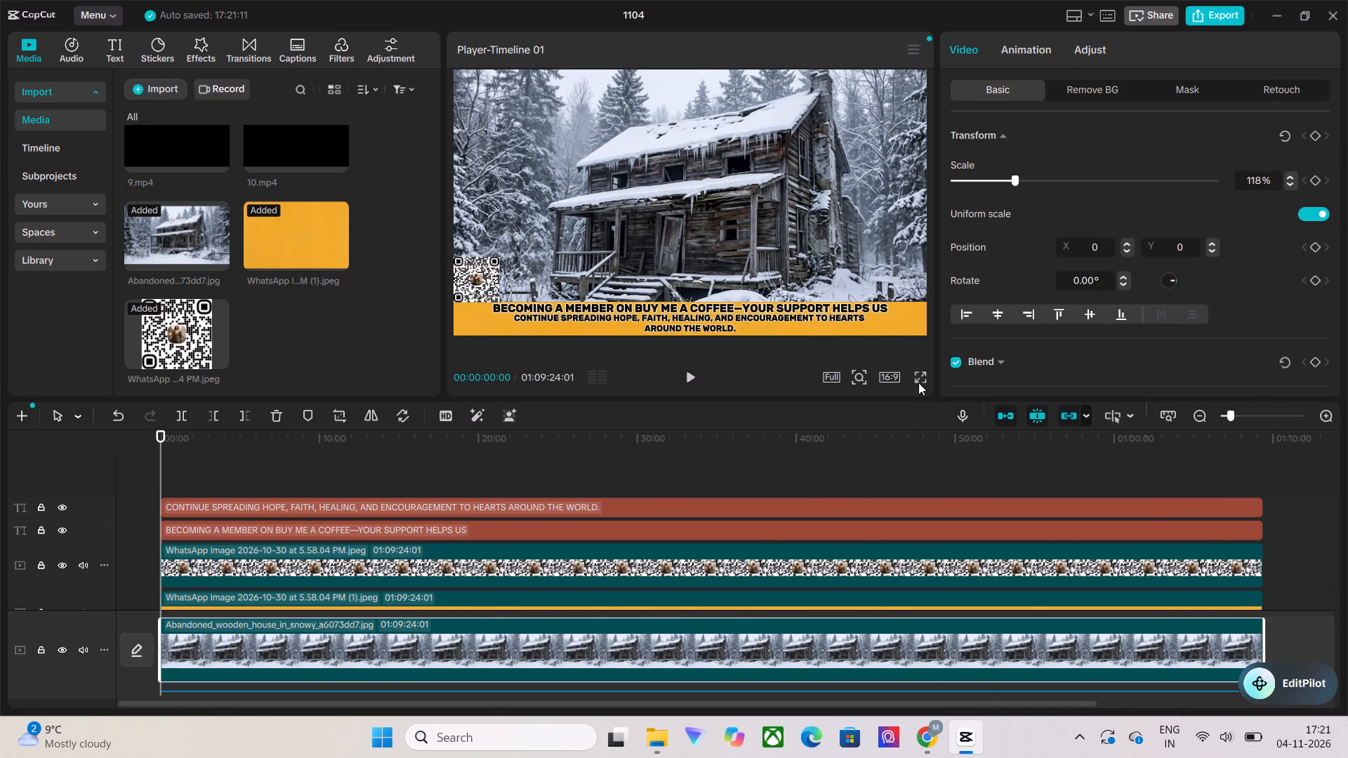
{"action": "left_click", "coordinate": [918, 383]}
{"action": "left_click", "coordinate": [901, 676]}
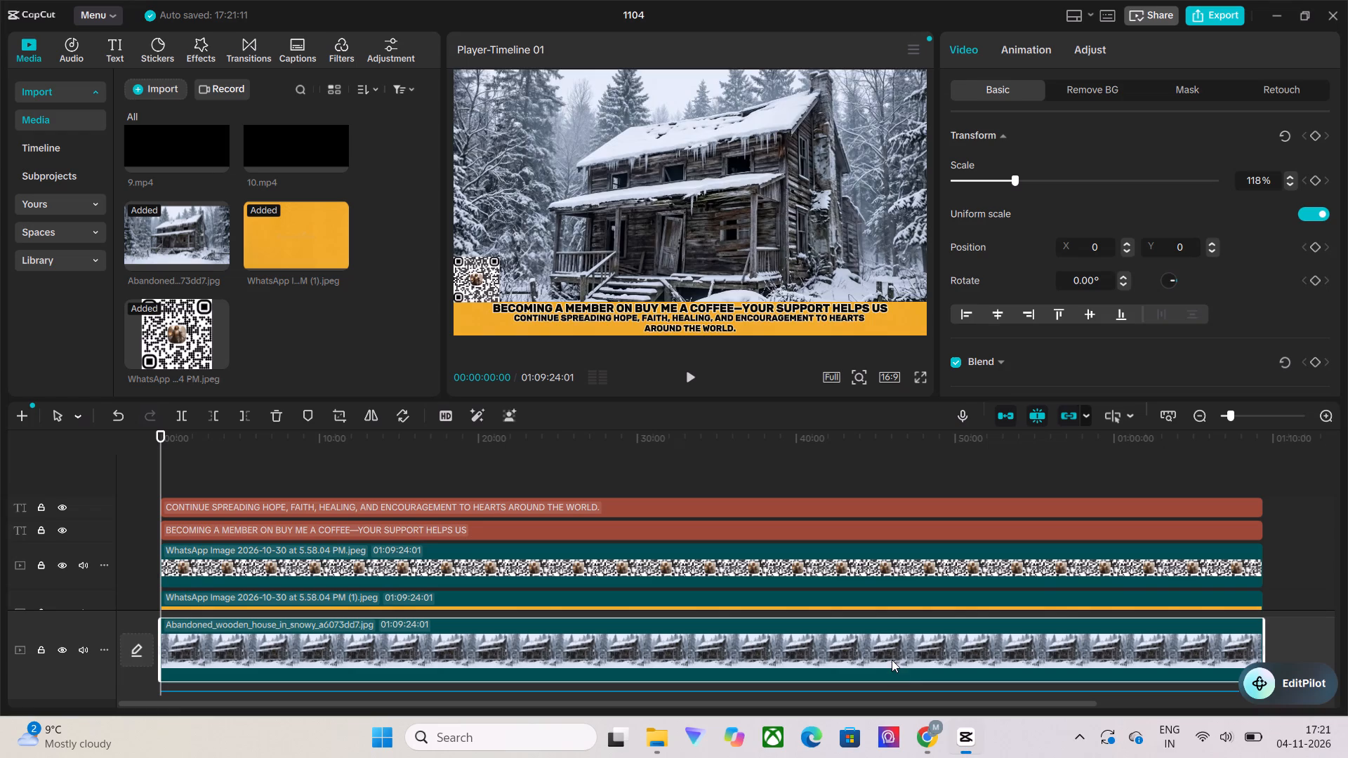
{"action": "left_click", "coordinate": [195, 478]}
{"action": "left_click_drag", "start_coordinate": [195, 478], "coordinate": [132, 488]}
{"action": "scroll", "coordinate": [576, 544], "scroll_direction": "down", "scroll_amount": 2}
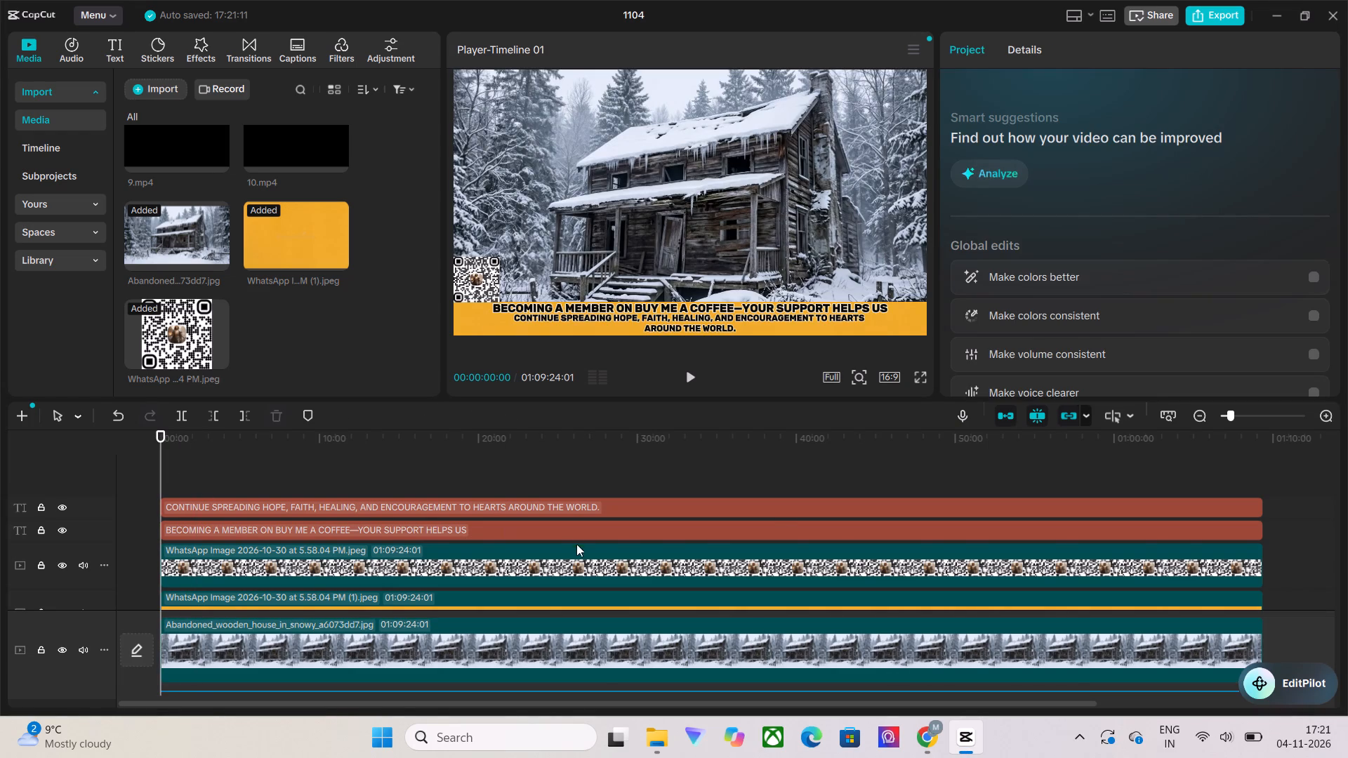
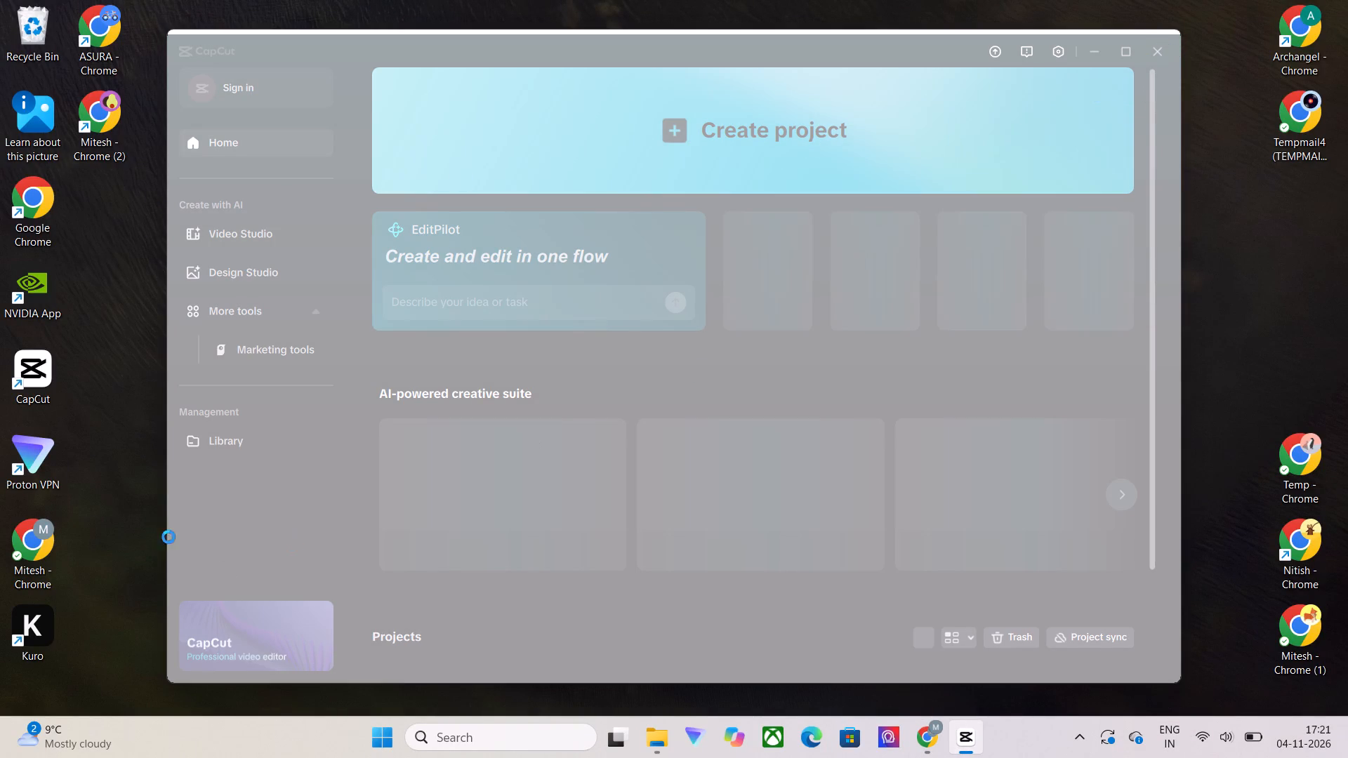
Launch Proton VPN from the desktop and minimise its window once the VPN is connected.
{"action": "double_click", "coordinate": [27, 464]}
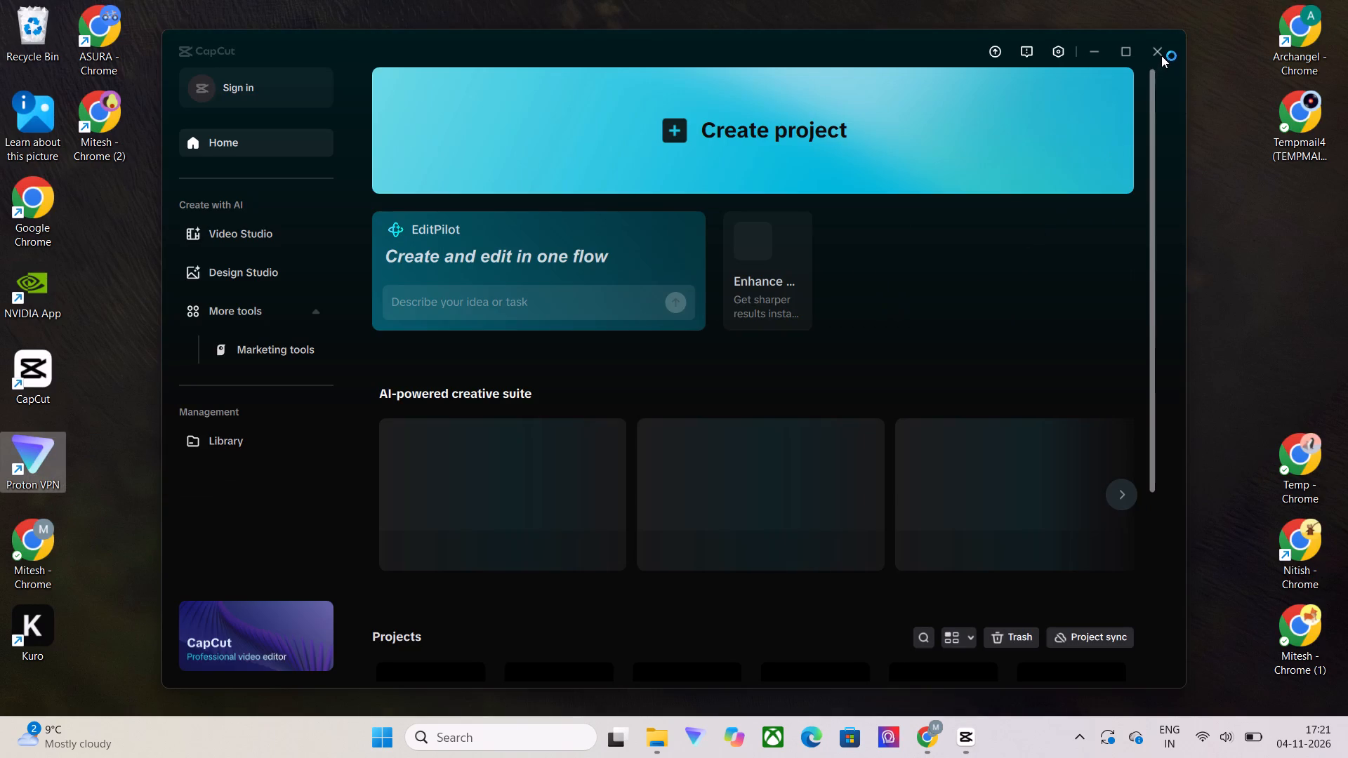
{"action": "double_click", "coordinate": [34, 453]}
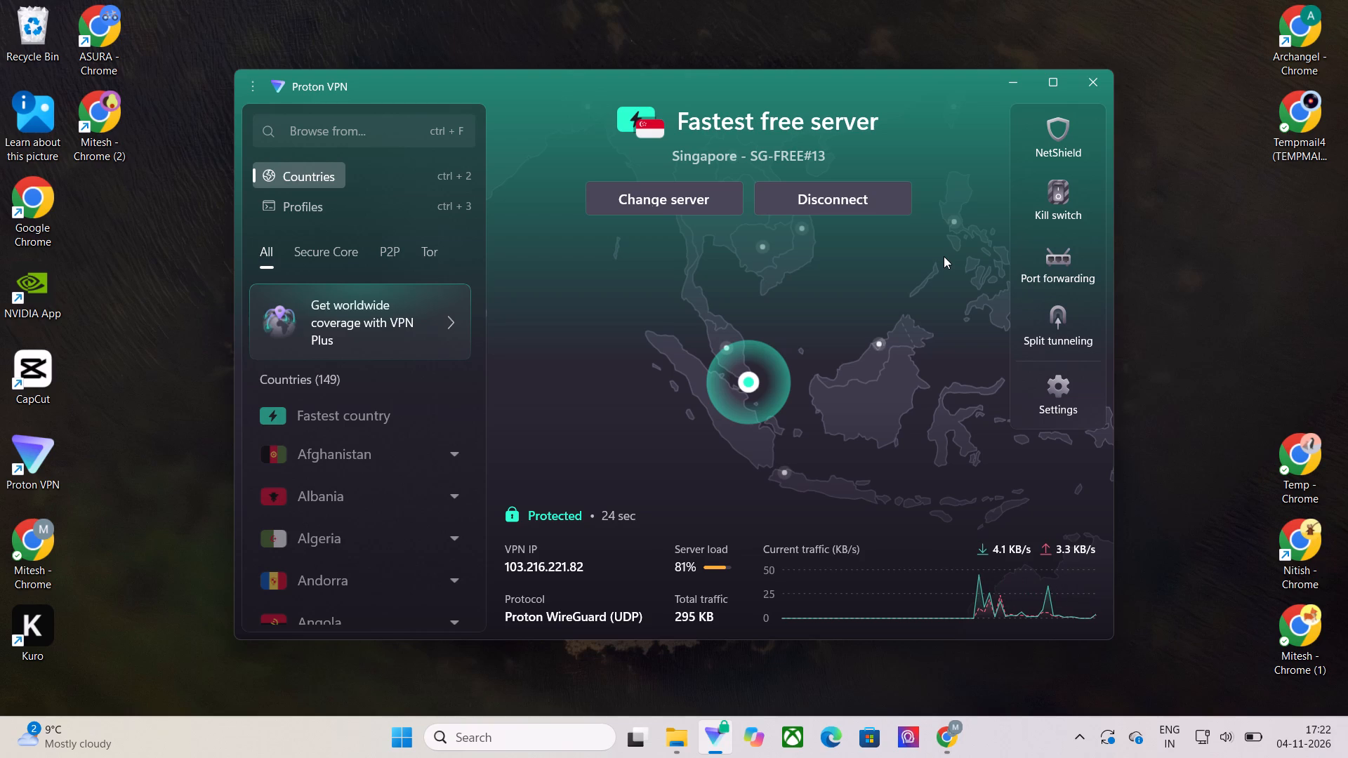
{"action": "left_click", "coordinate": [1009, 70]}
{"action": "left_click", "coordinate": [1009, 81]}
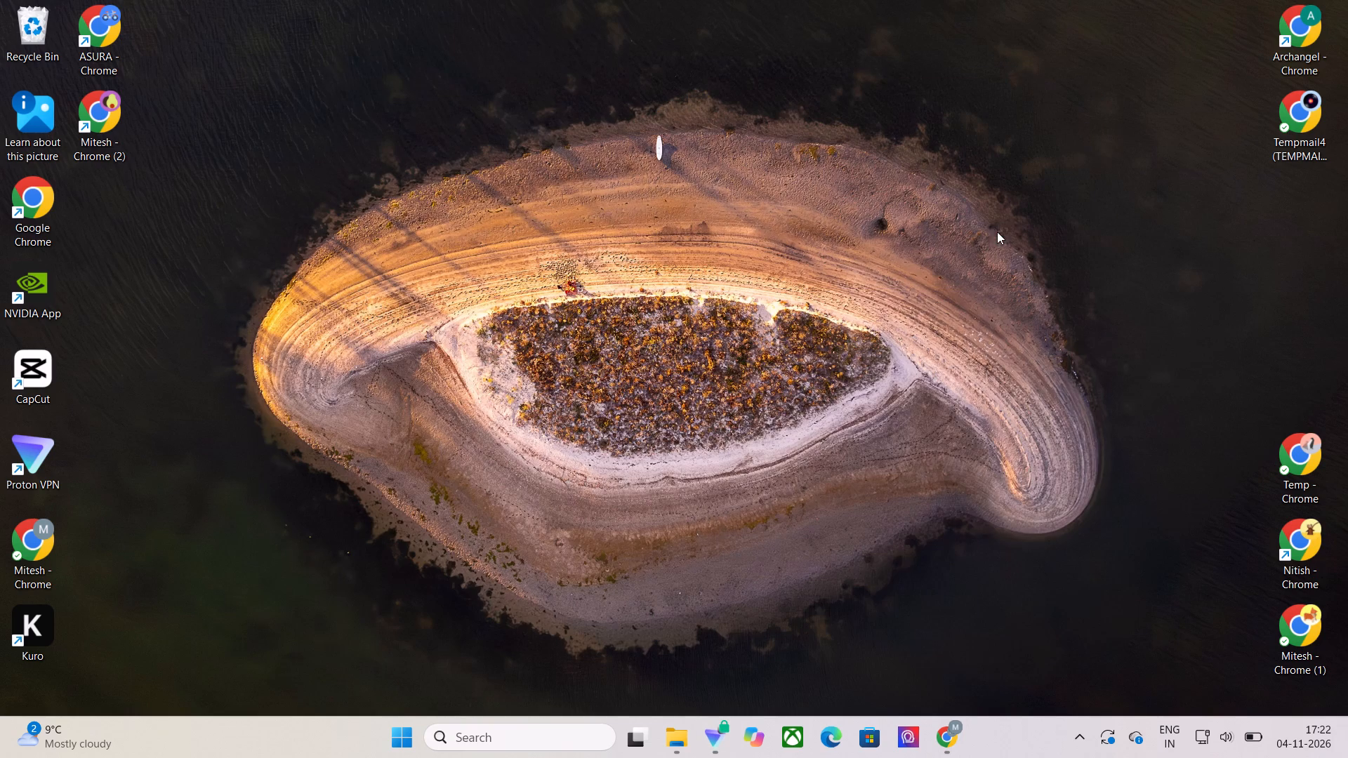
Relaunch CapCut from the desktop, exiting the environment test, and open the project 1104.
{"action": "double_click", "coordinate": [54, 380]}
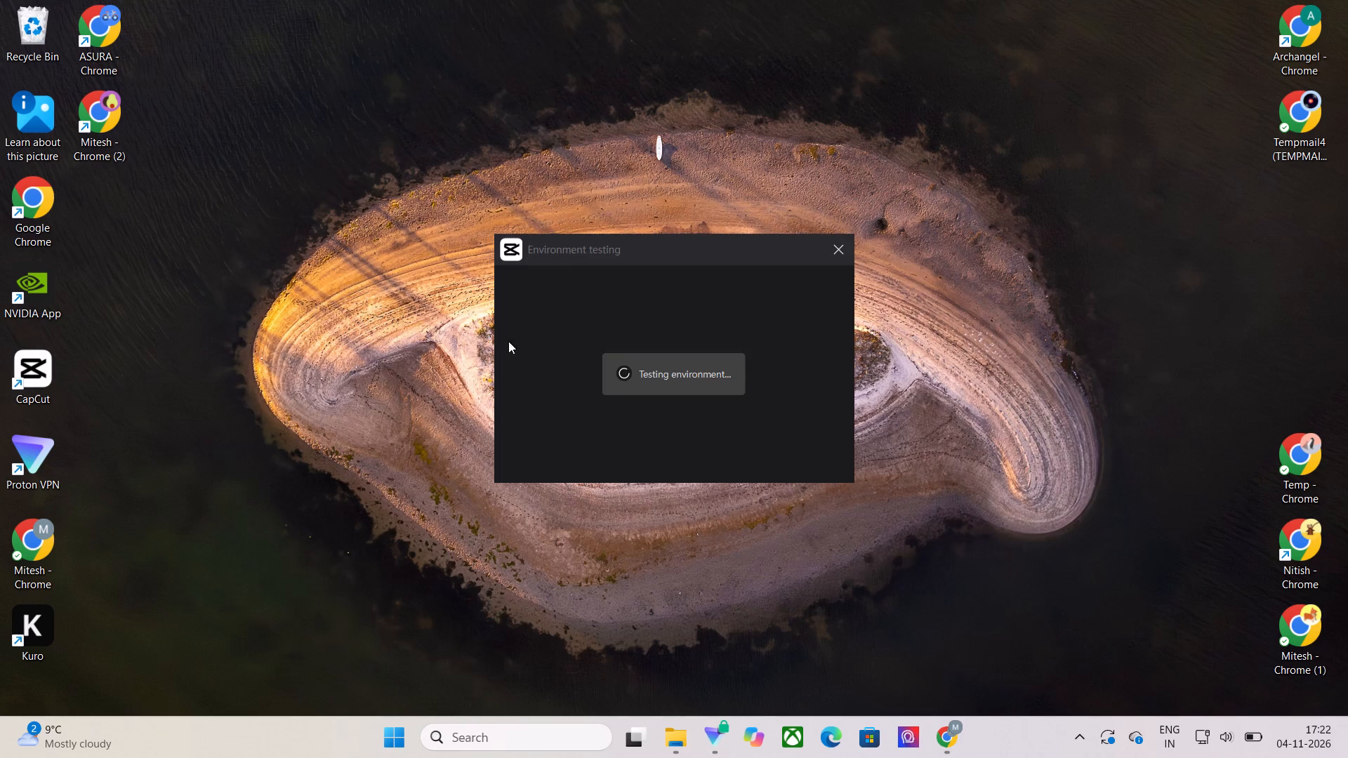
{"action": "left_click", "coordinate": [833, 253]}
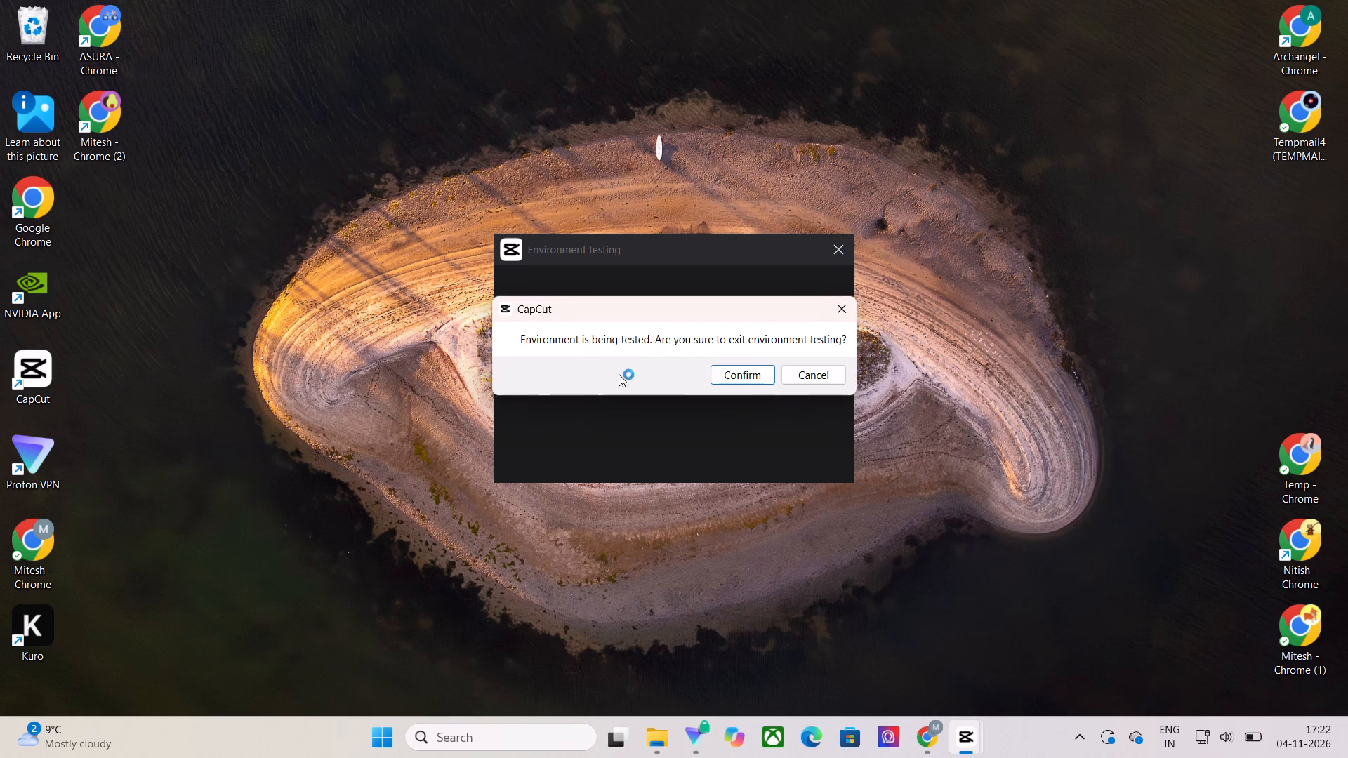
{"action": "left_click", "coordinate": [700, 375]}
{"action": "left_click", "coordinate": [725, 374]}
{"action": "double_click", "coordinate": [2, 373]}
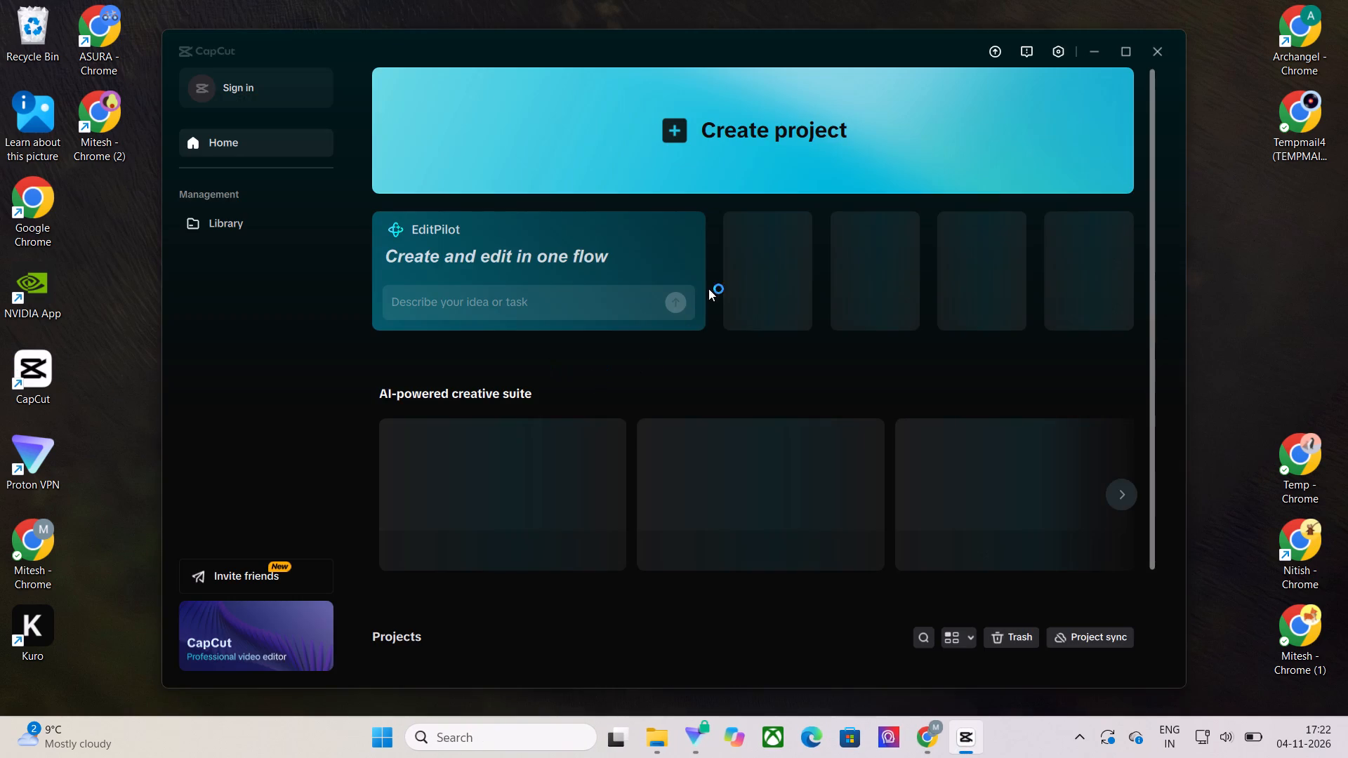
{"action": "scroll", "coordinate": [868, 390], "scroll_direction": "down", "scroll_amount": 1}
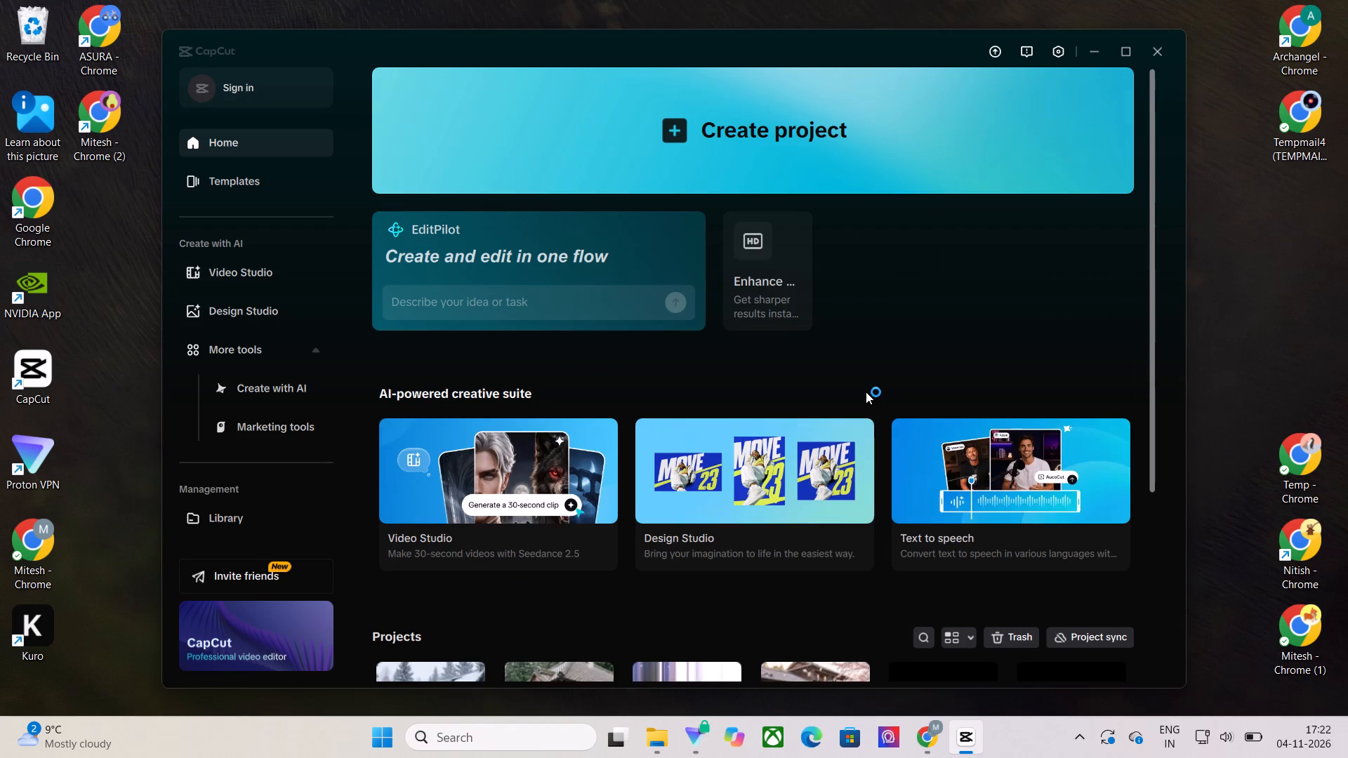
{"action": "scroll", "coordinate": [957, 366], "scroll_direction": "down", "scroll_amount": 1}
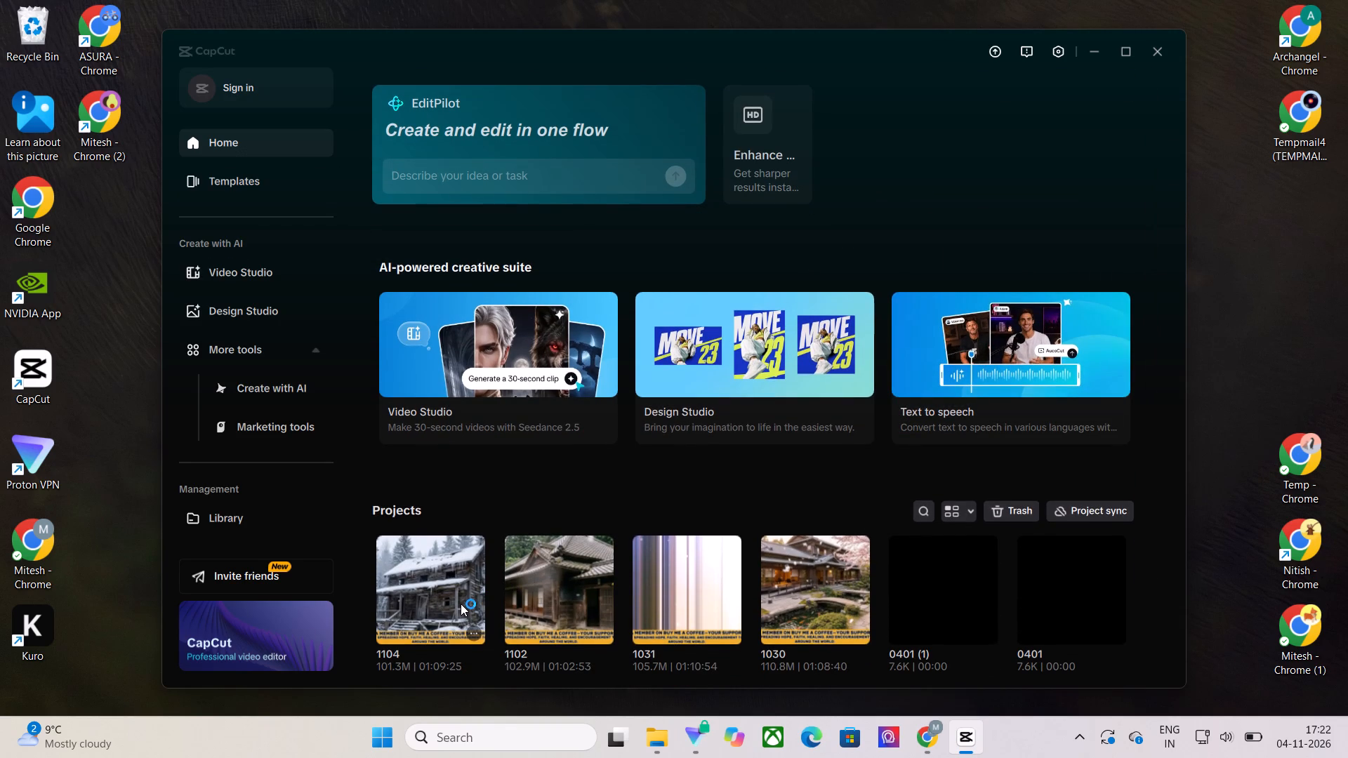
{"action": "left_click", "coordinate": [461, 604]}
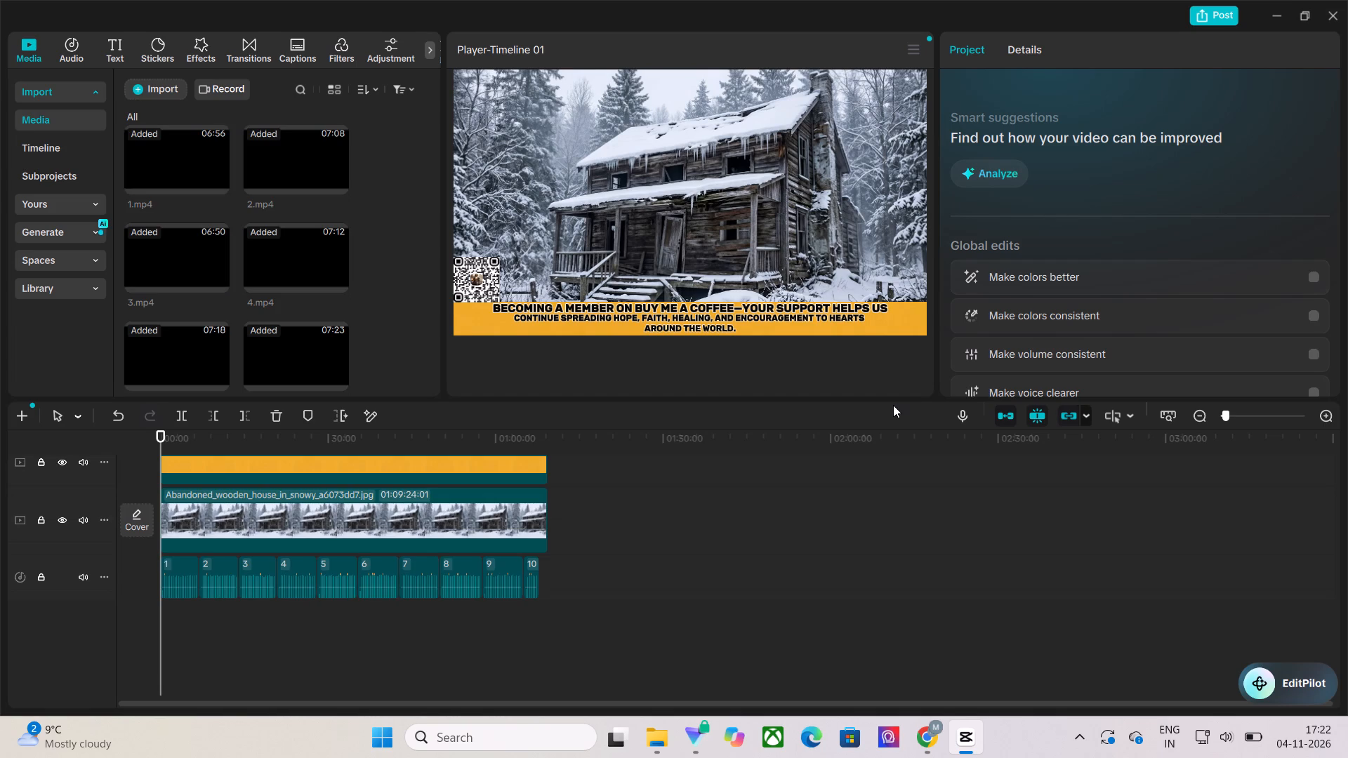
Generate auto captions for the timeline with English as the spoken language, leaving filler-word identification off.
{"action": "scroll", "coordinate": [871, 563], "scroll_direction": "up", "scroll_amount": 5}
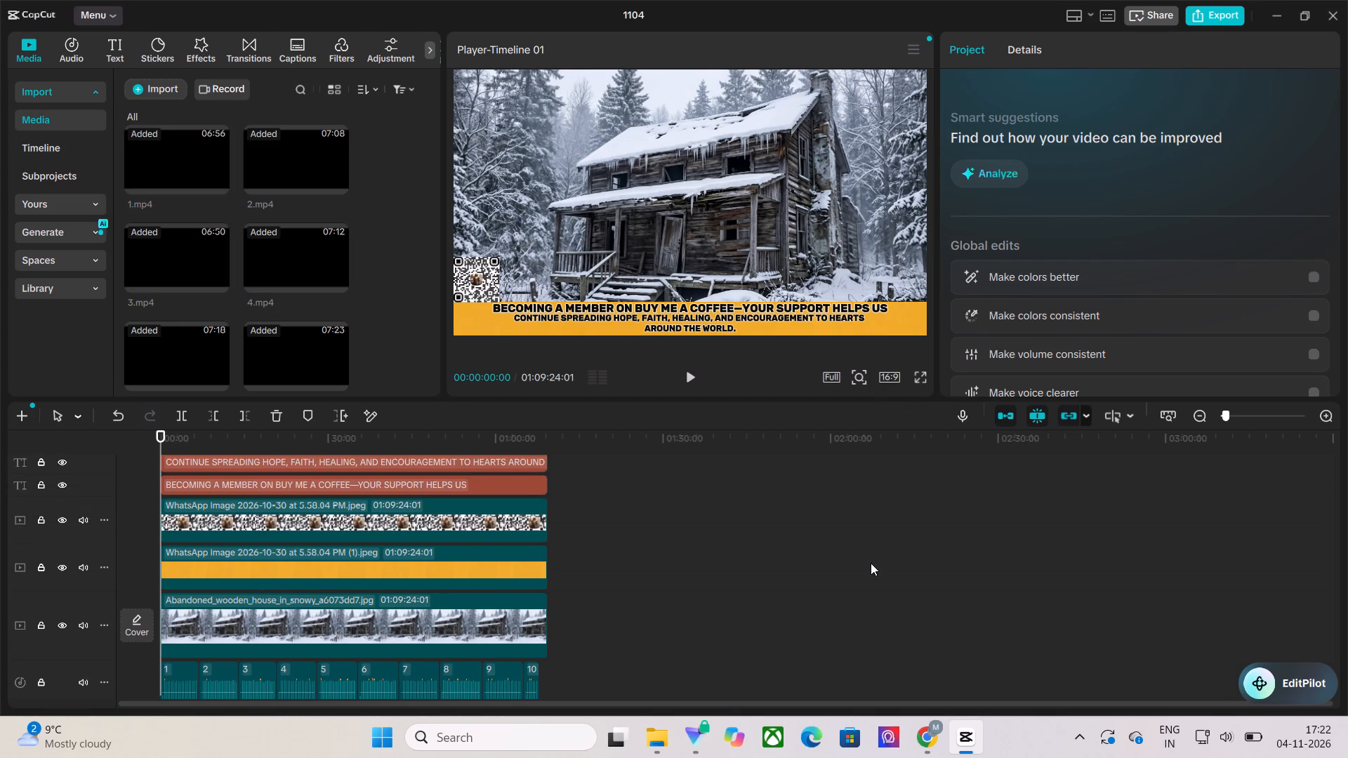
{"action": "scroll", "coordinate": [871, 563], "scroll_direction": "up", "scroll_amount": 2}
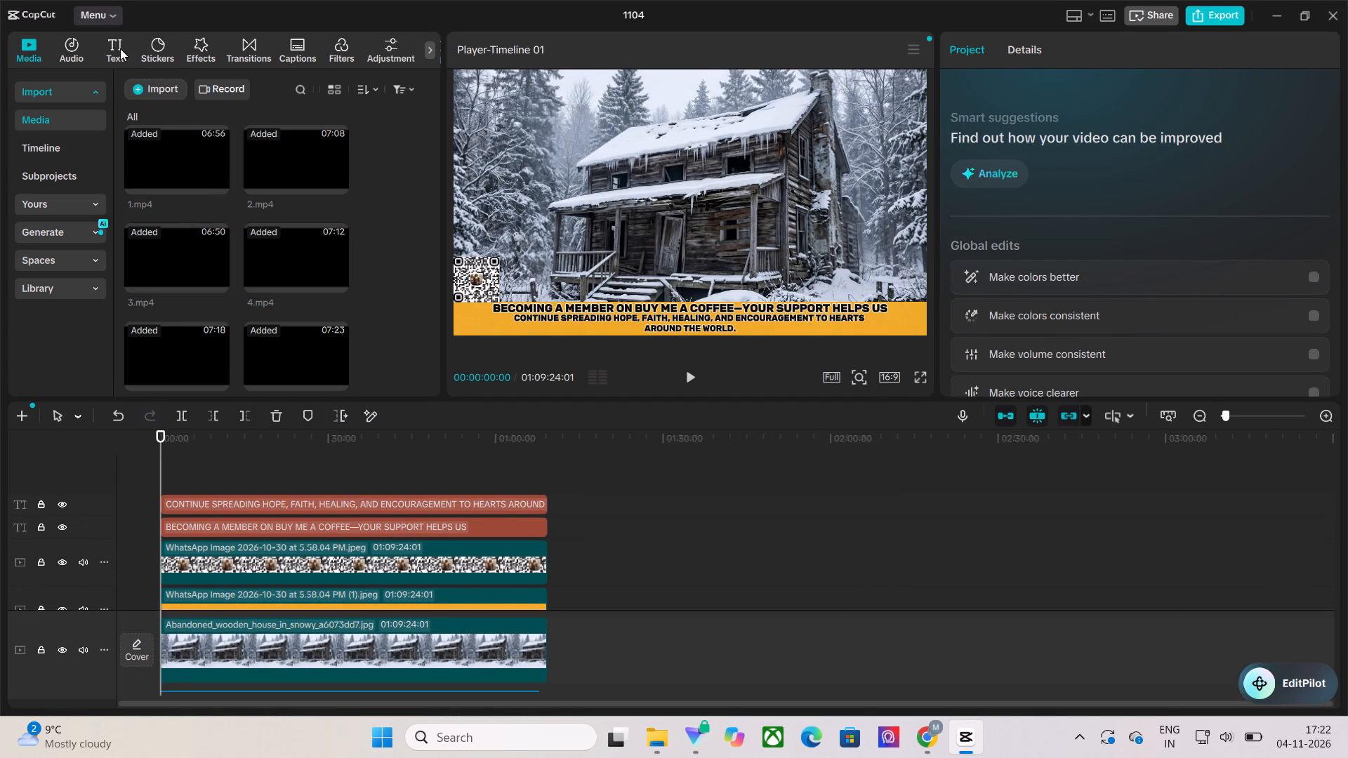
{"action": "left_click", "coordinate": [120, 48]}
{"action": "left_click", "coordinate": [77, 198]}
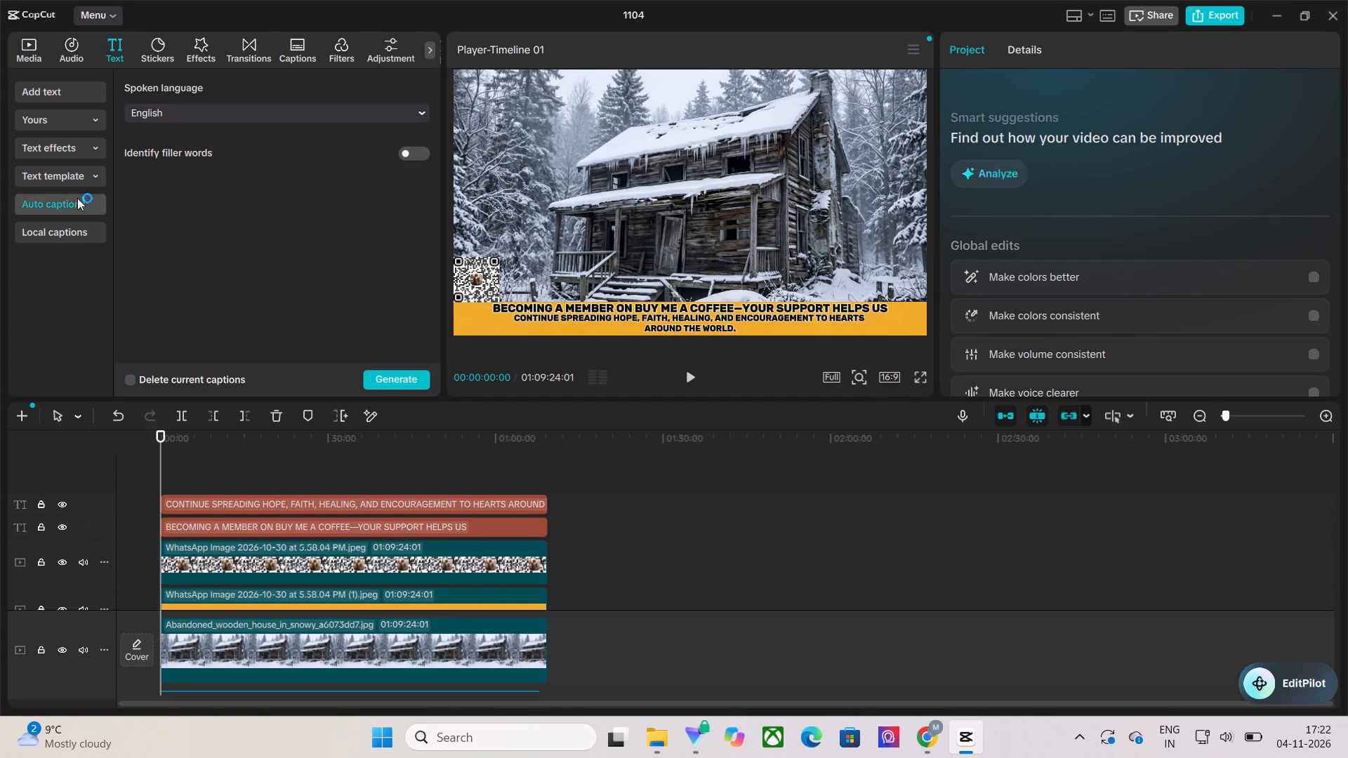
{"action": "left_click", "coordinate": [381, 378]}
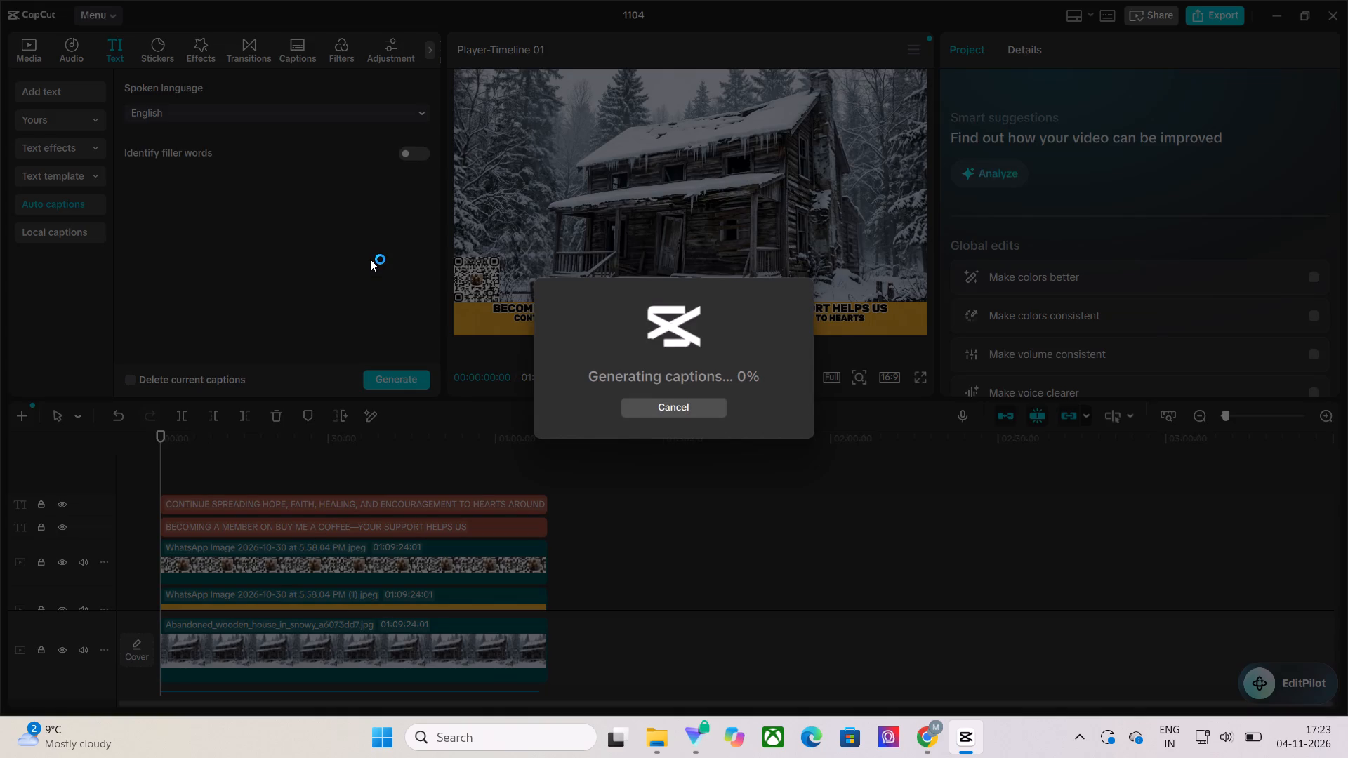
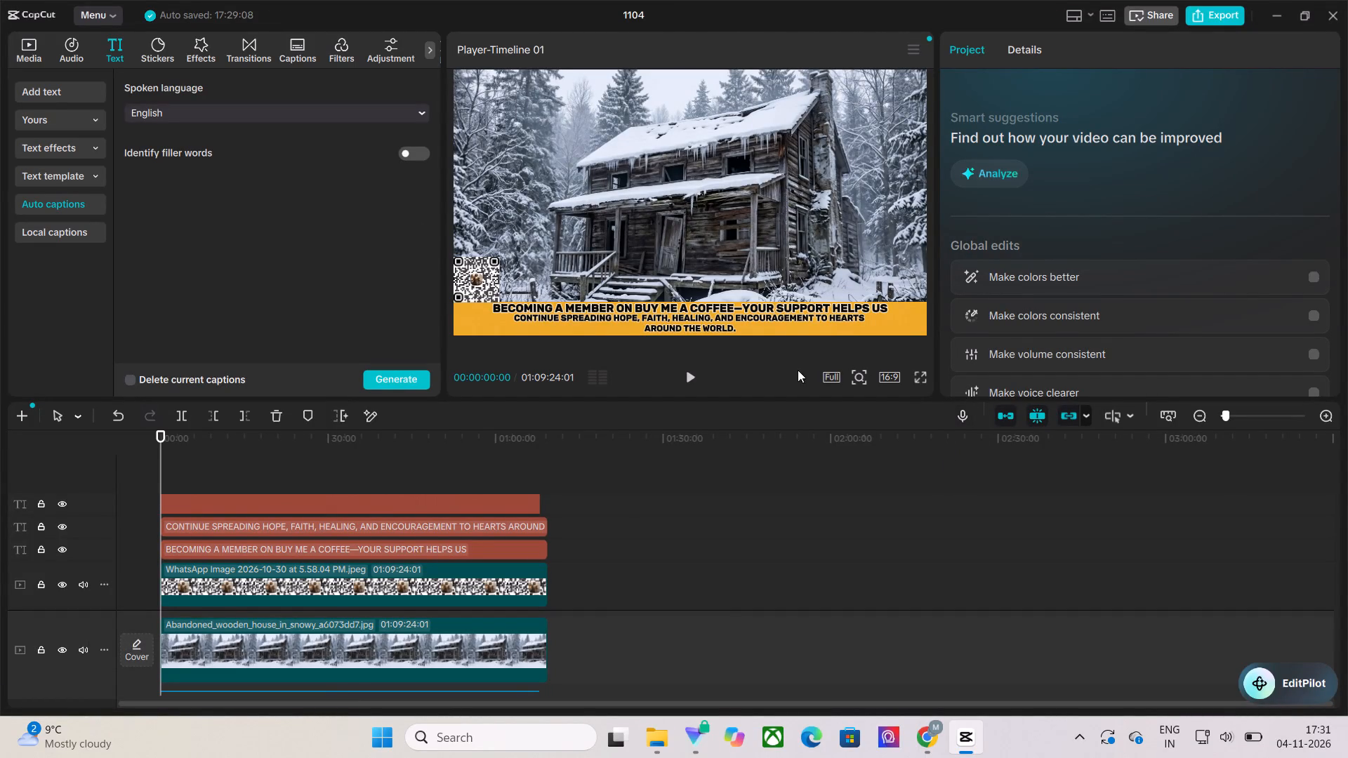
Move the auto captions from the yellow band to the centre of the video frame, using the first caption, "Archangel Michael states".
{"action": "left_click", "coordinate": [700, 373]}
{"action": "left_click", "coordinate": [695, 384]}
{"action": "left_click", "coordinate": [727, 301]}
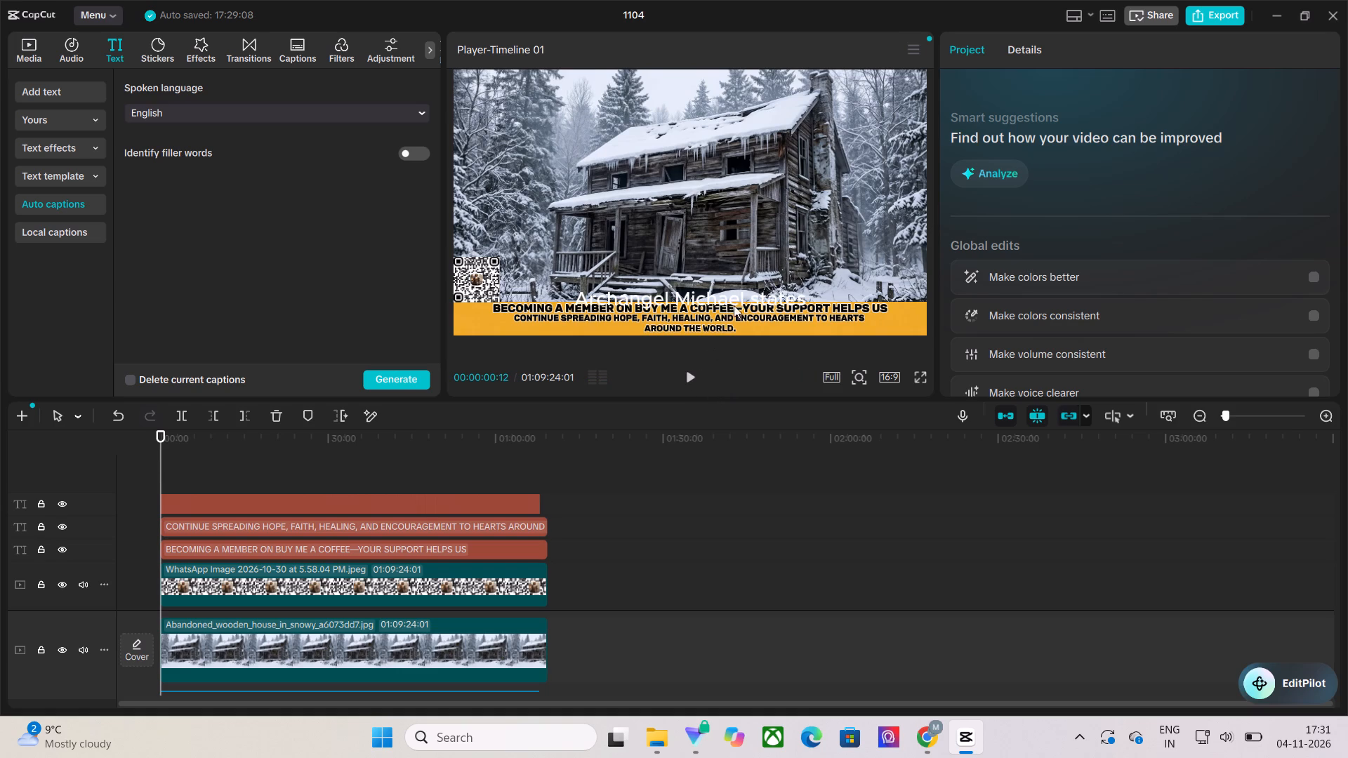
{"action": "left_click_drag", "start_coordinate": [731, 306], "coordinate": [744, 195]}
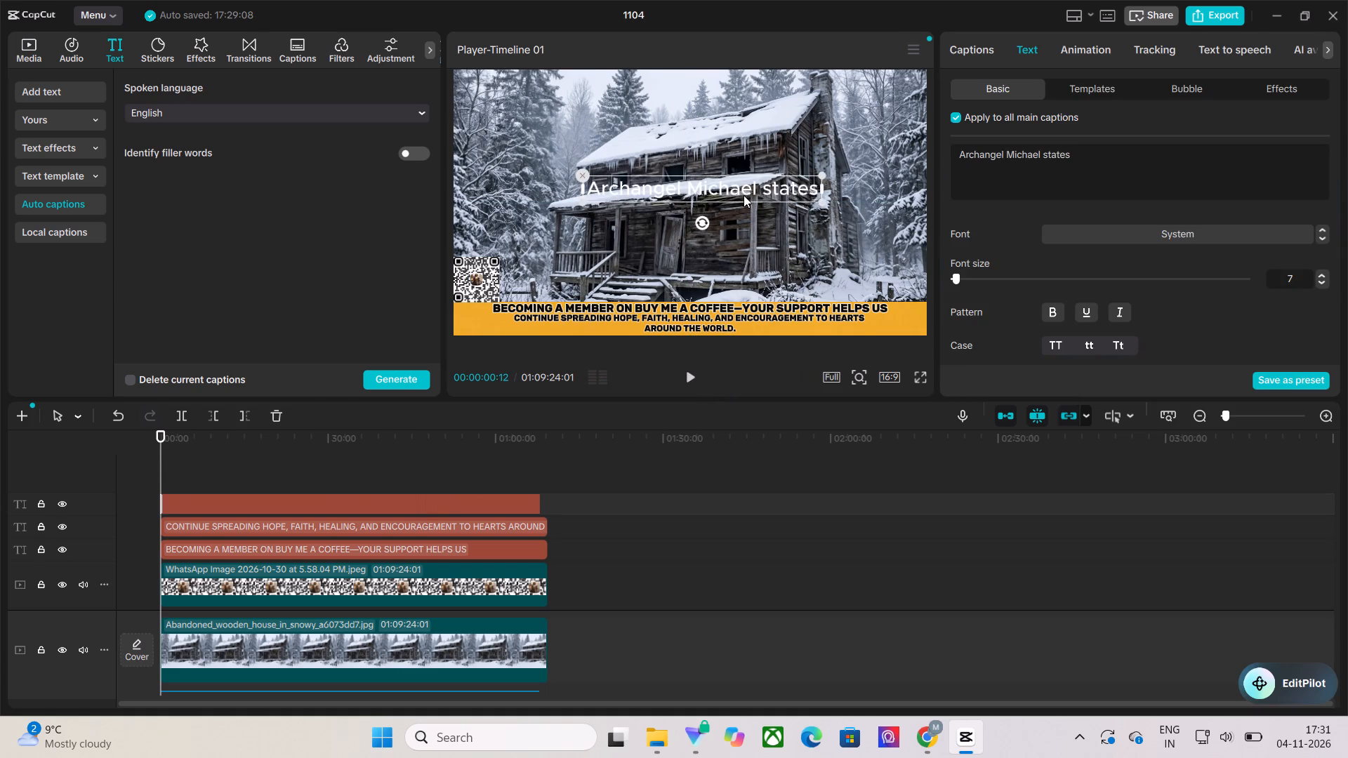
{"action": "left_click_drag", "start_coordinate": [744, 195], "coordinate": [732, 206]}
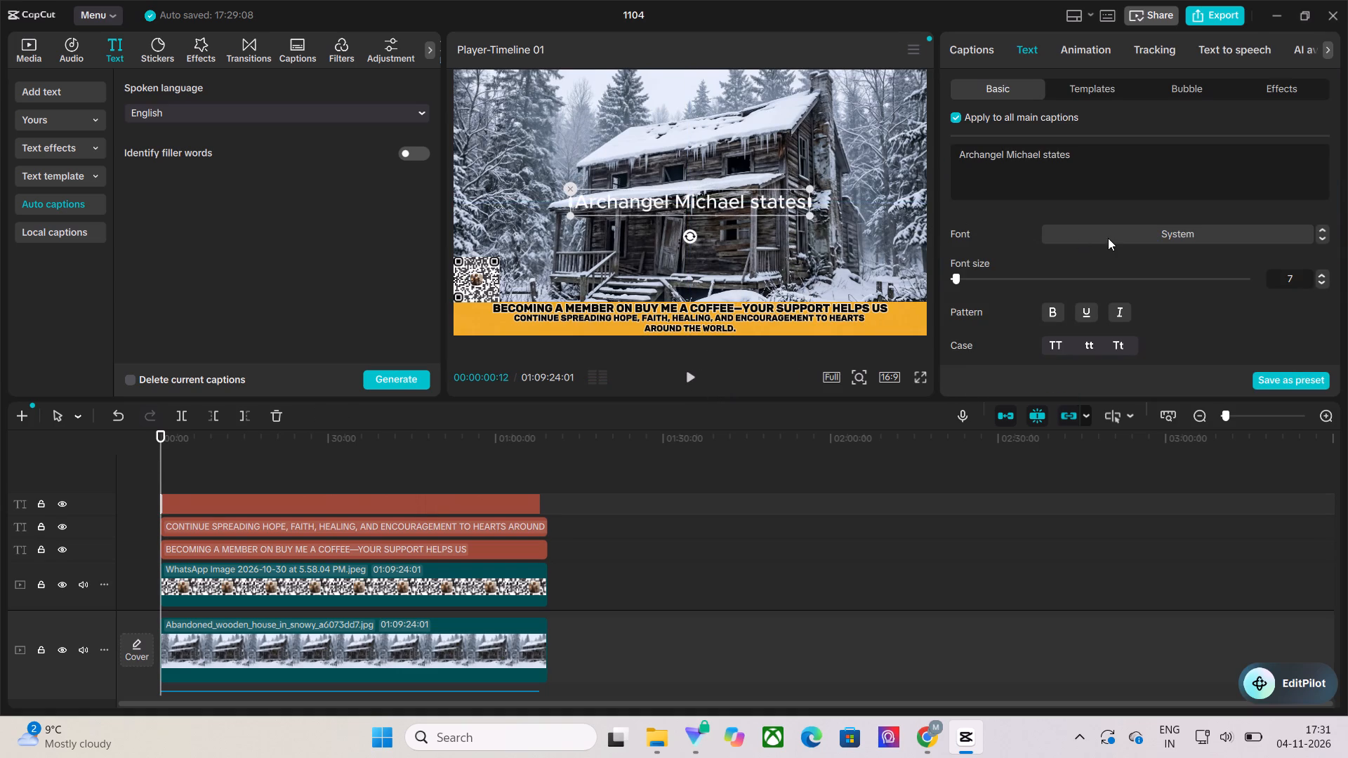
Style all main captions with the Rubik-Bold font, bold pattern and the white preset style with black outline.
{"action": "left_click", "coordinate": [1108, 238]}
{"action": "left_click", "coordinate": [1120, 201]}
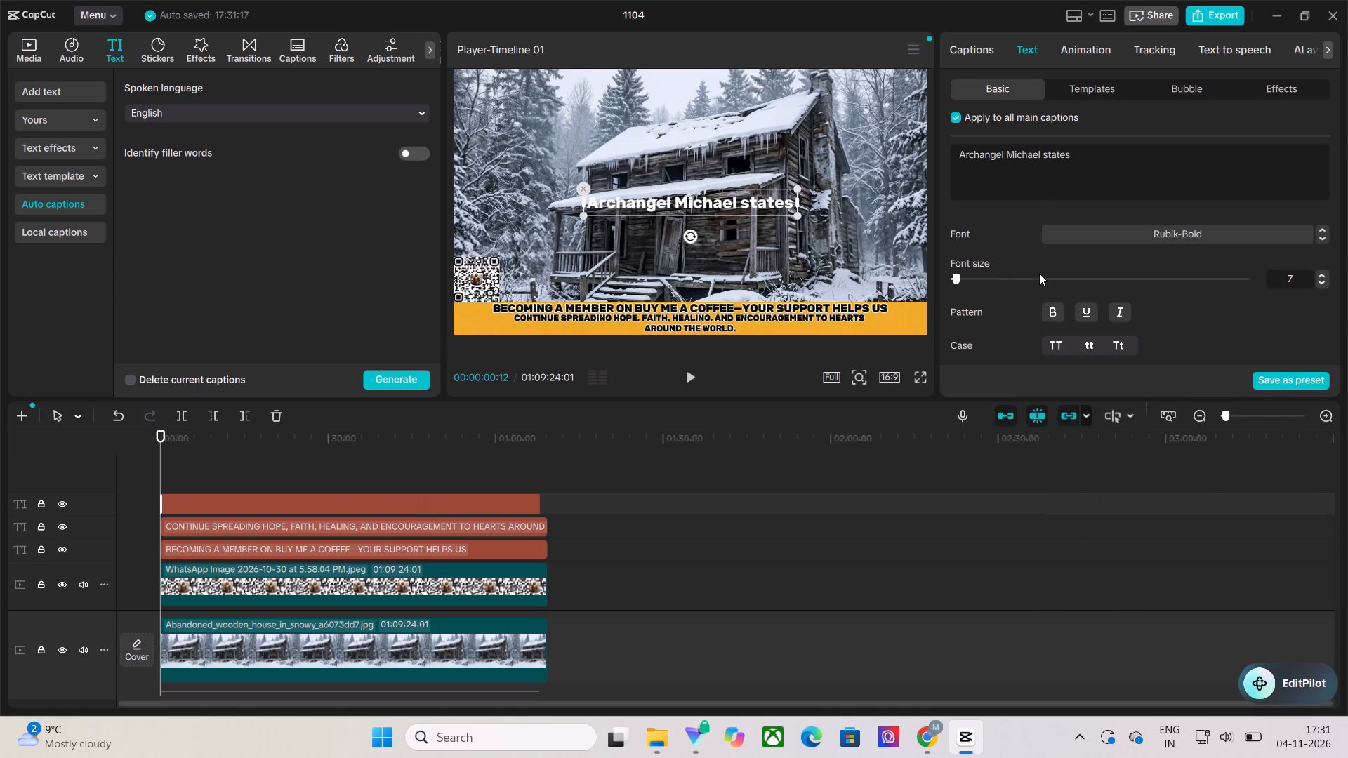
{"action": "left_click", "coordinate": [1052, 317]}
{"action": "scroll", "coordinate": [1210, 286], "scroll_direction": "down", "scroll_amount": 2}
{"action": "scroll", "coordinate": [1131, 276], "scroll_direction": "down", "scroll_amount": 1}
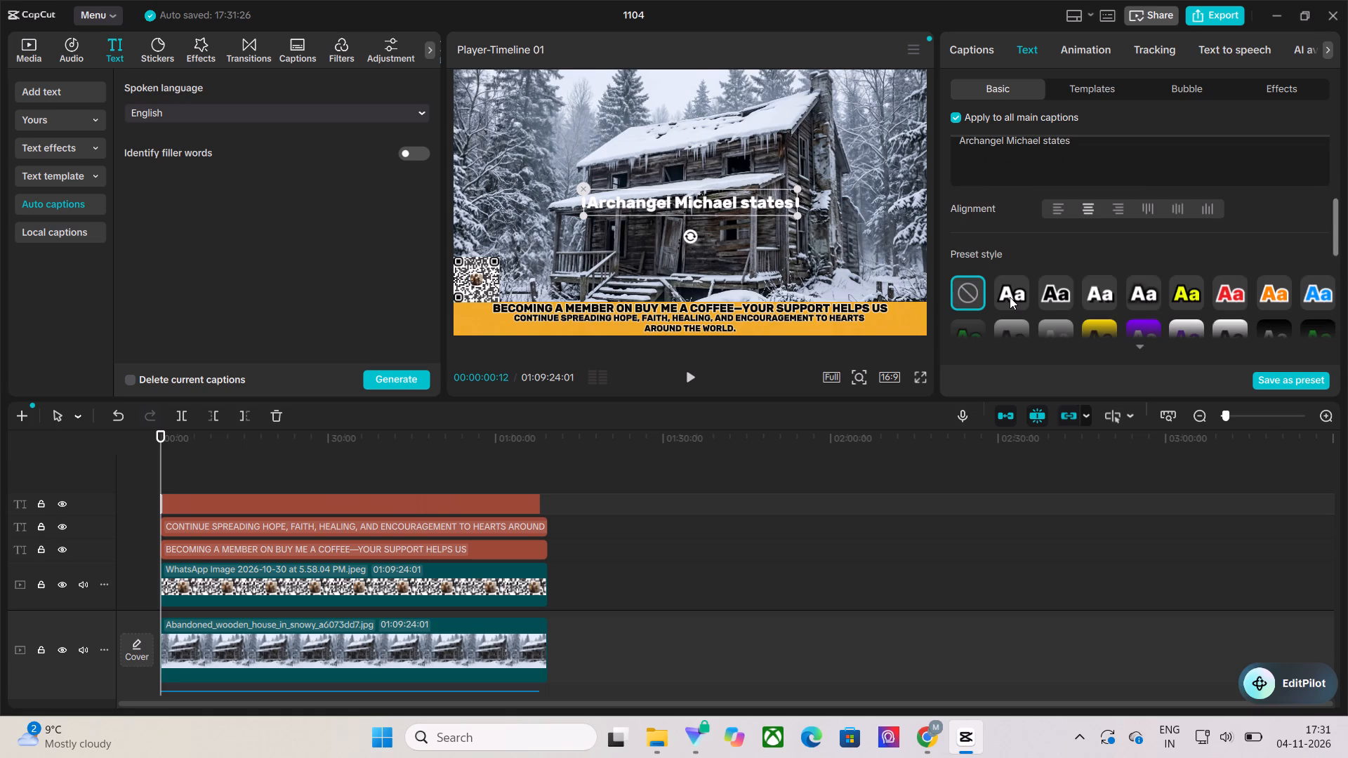
{"action": "left_click", "coordinate": [1010, 297]}
{"action": "scroll", "coordinate": [1245, 283], "scroll_direction": "up", "scroll_amount": 5}
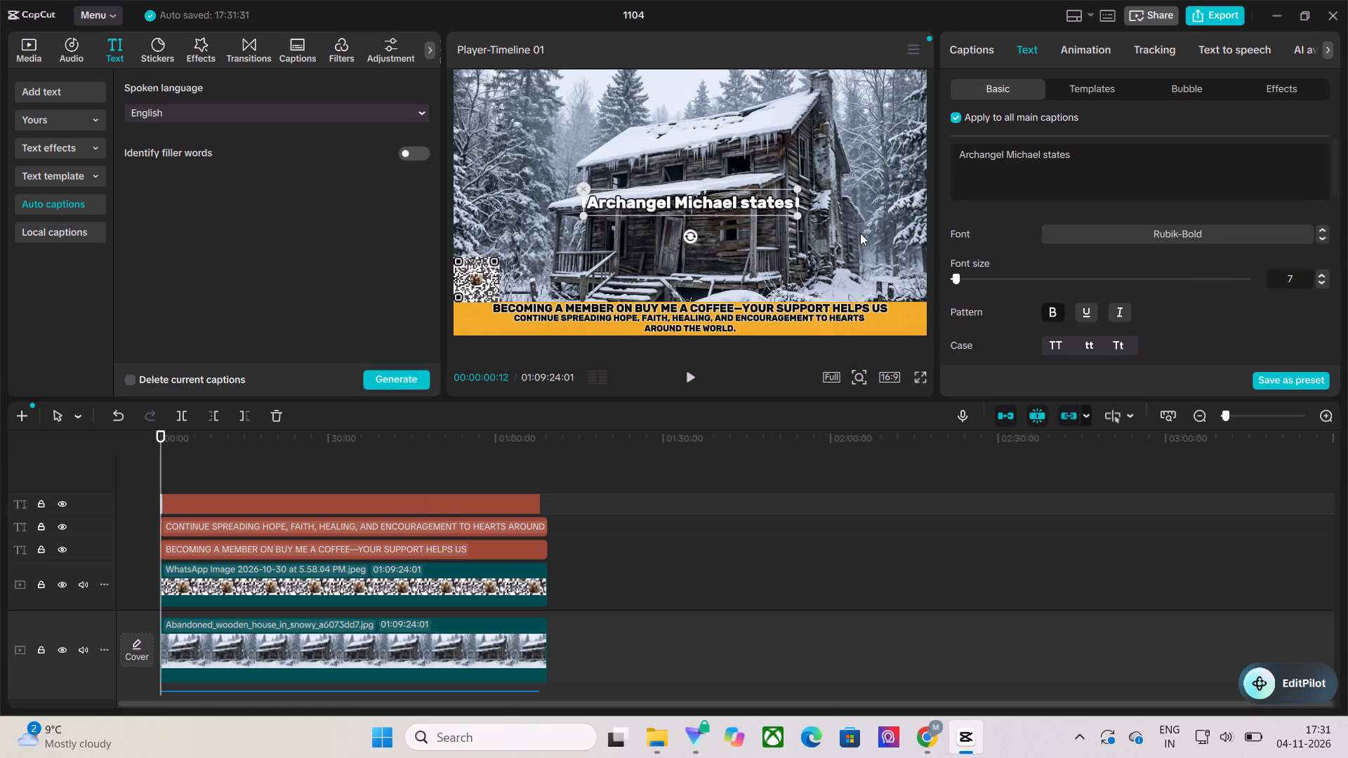
Scale the captions down slightly and re-centre them in the middle of the video frame.
{"action": "left_click_drag", "start_coordinate": [801, 215], "coordinate": [781, 215]}
{"action": "left_click", "coordinate": [710, 200]}
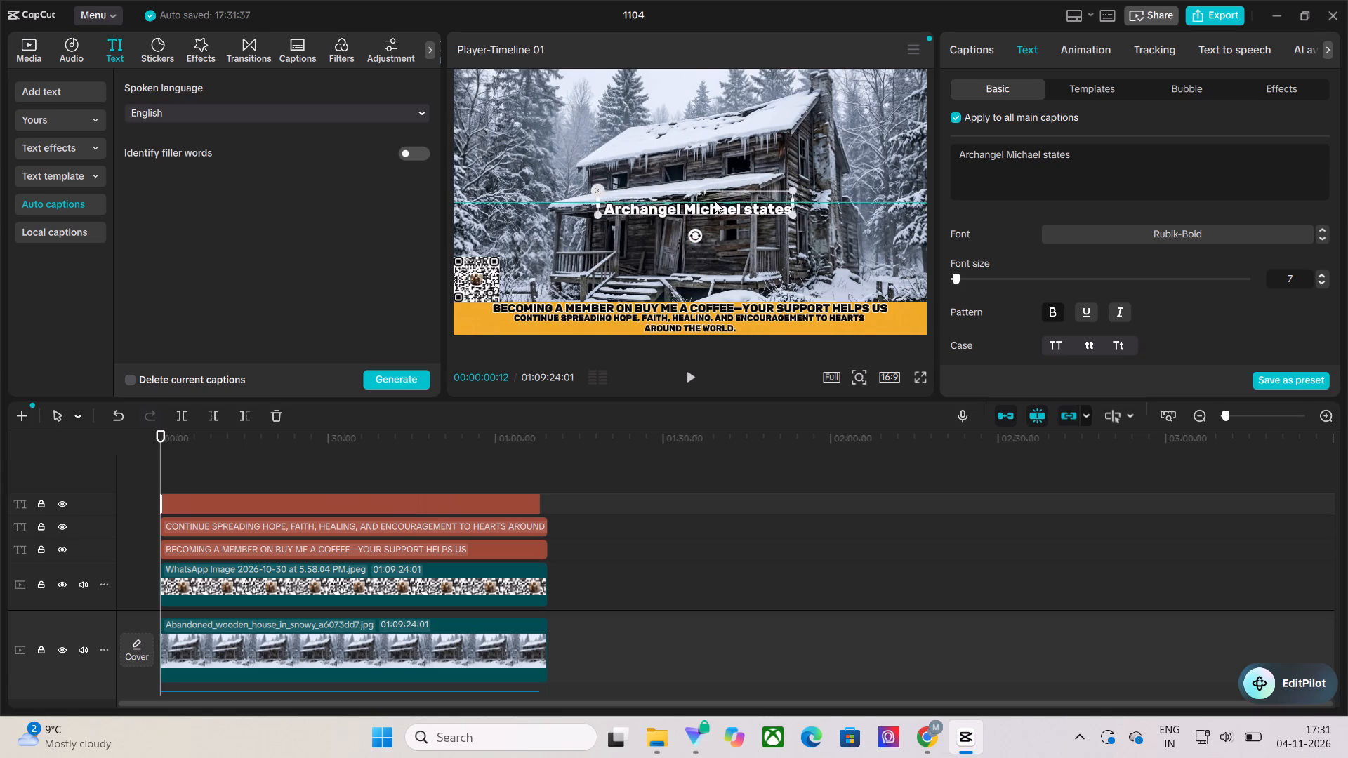
{"action": "left_click_drag", "start_coordinate": [791, 214], "coordinate": [782, 213]}
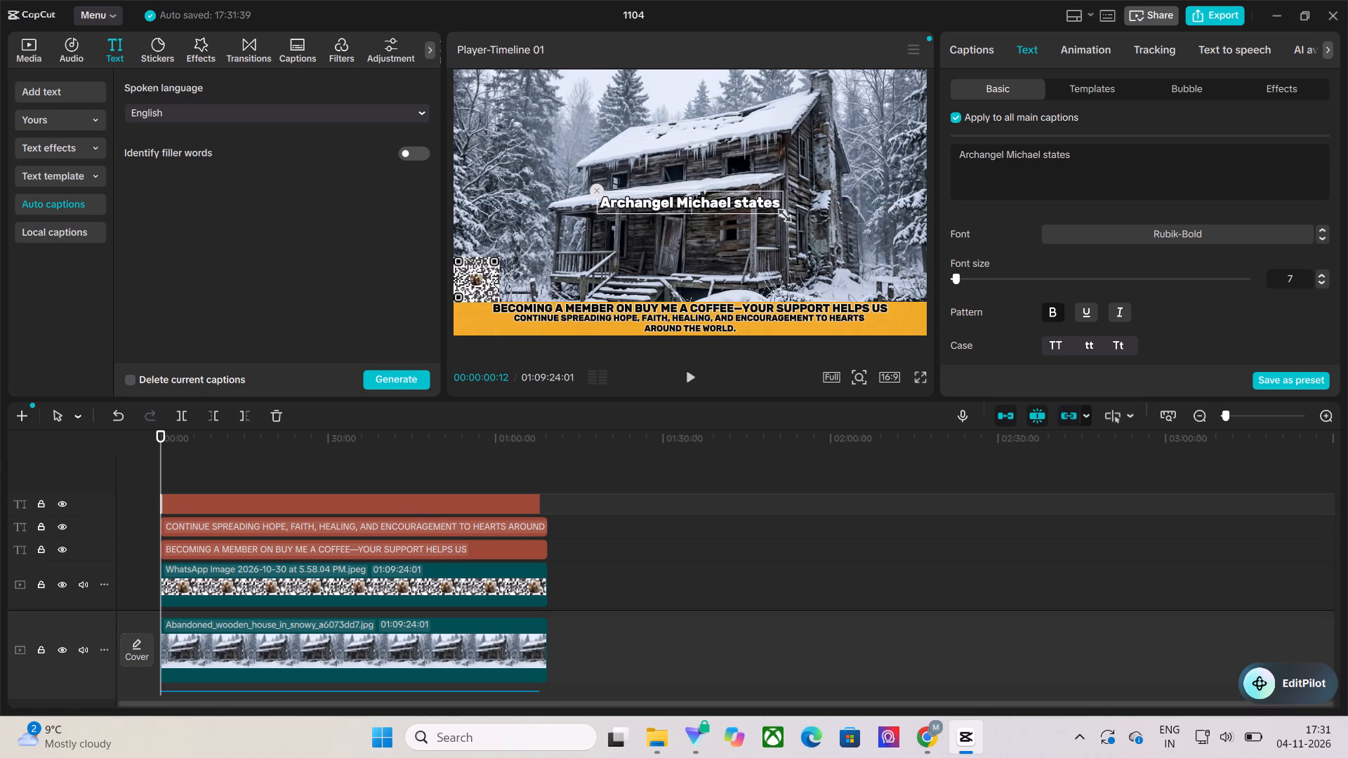
{"action": "left_click_drag", "start_coordinate": [782, 213], "coordinate": [781, 213]}
{"action": "left_click", "coordinate": [690, 204]}
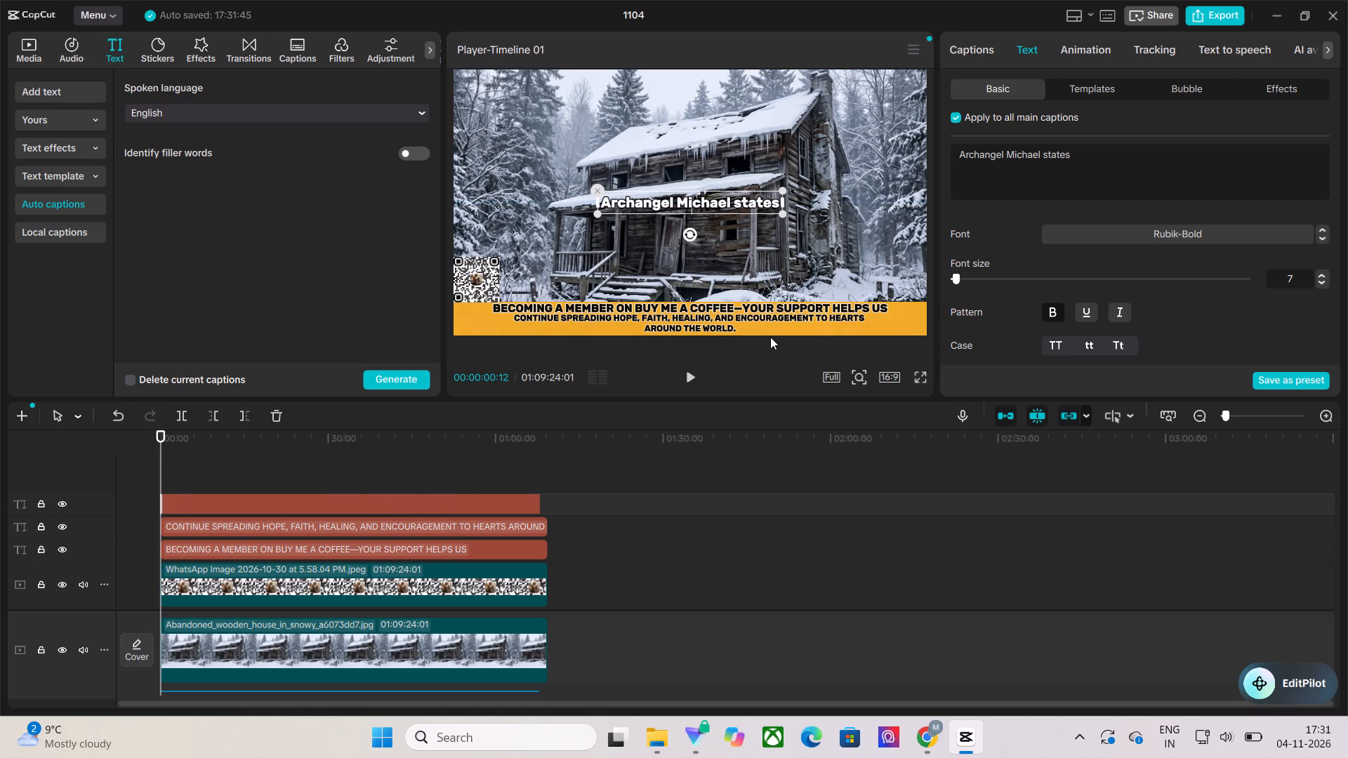
Play a short preview of the restyled captions and check another caption slightly further along the timeline.
{"action": "left_click", "coordinate": [686, 377]}
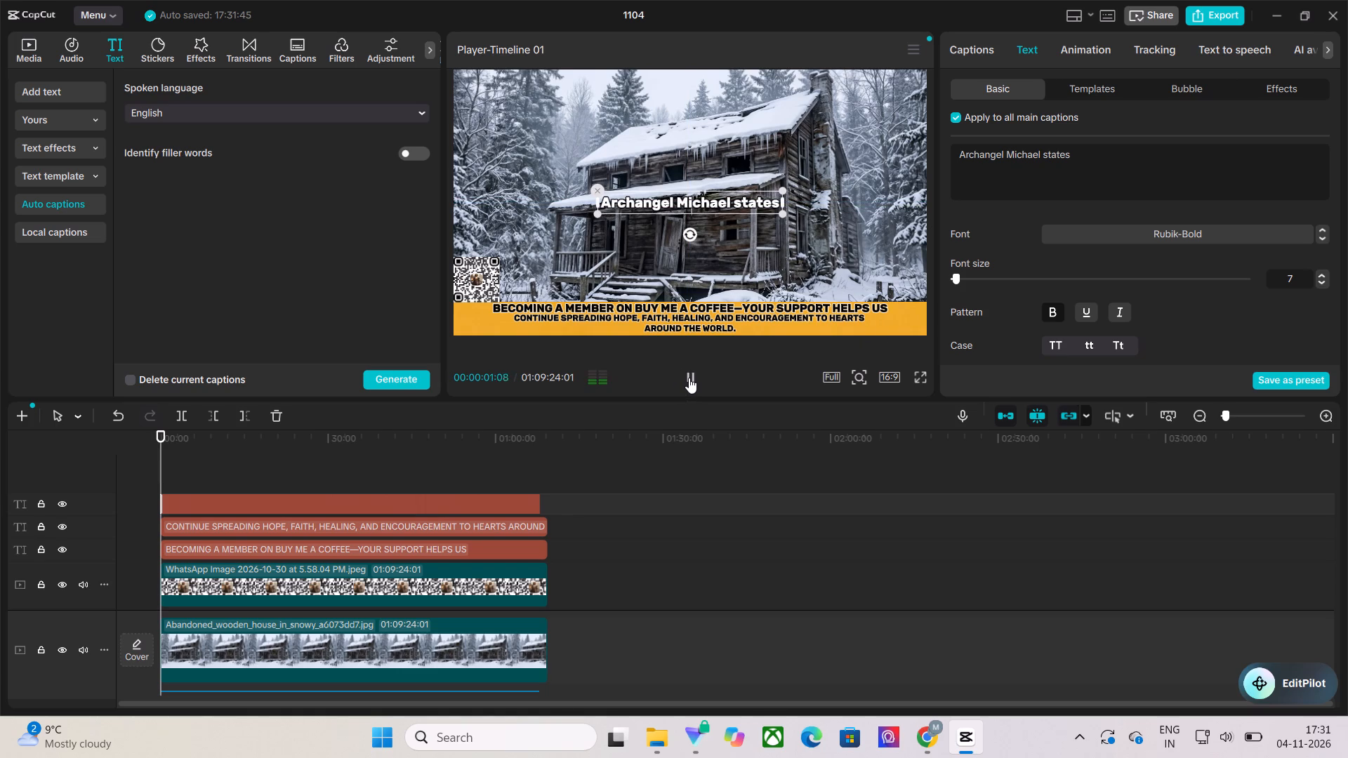
{"action": "left_click", "coordinate": [689, 378]}
{"action": "left_click", "coordinate": [166, 464]}
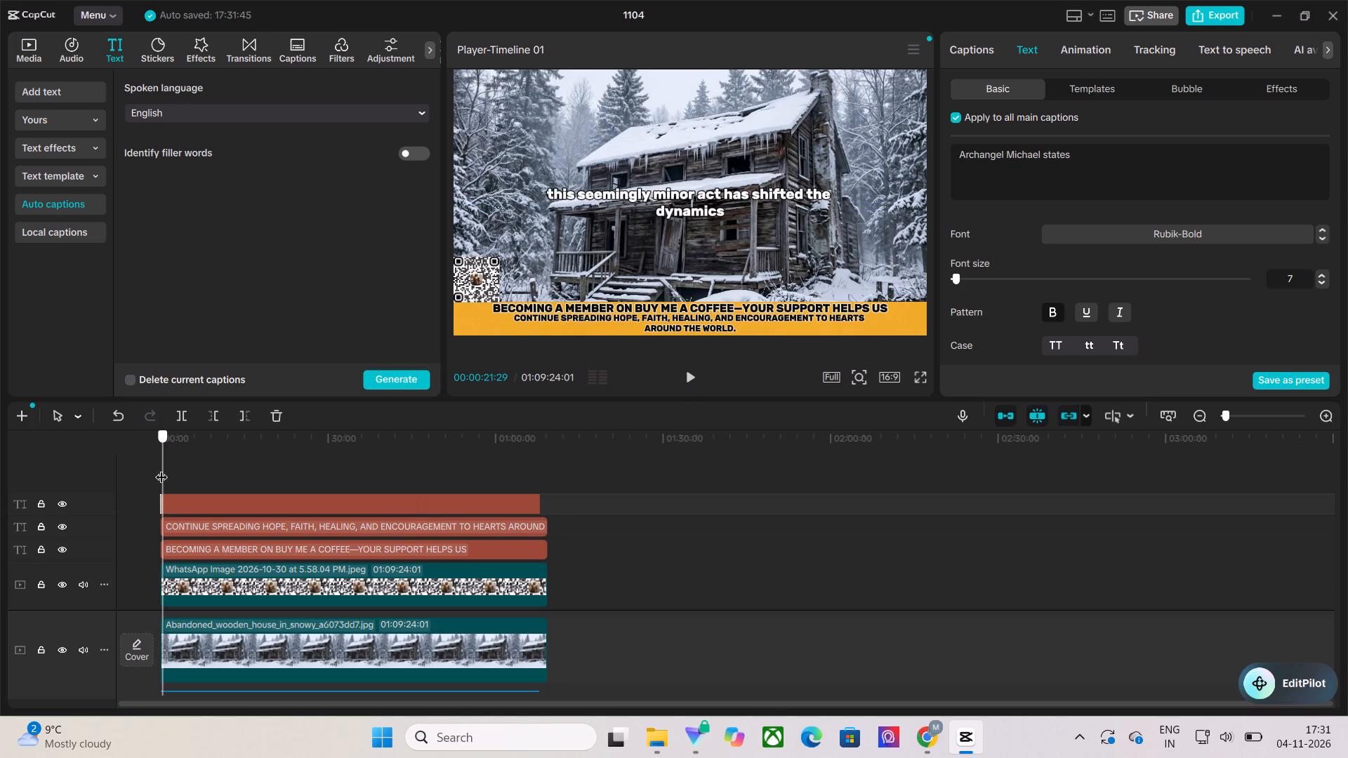
Select all auto captions on the timeline and search the caption animations for Fade In.
{"action": "left_click_drag", "start_coordinate": [146, 470], "coordinate": [557, 498]}
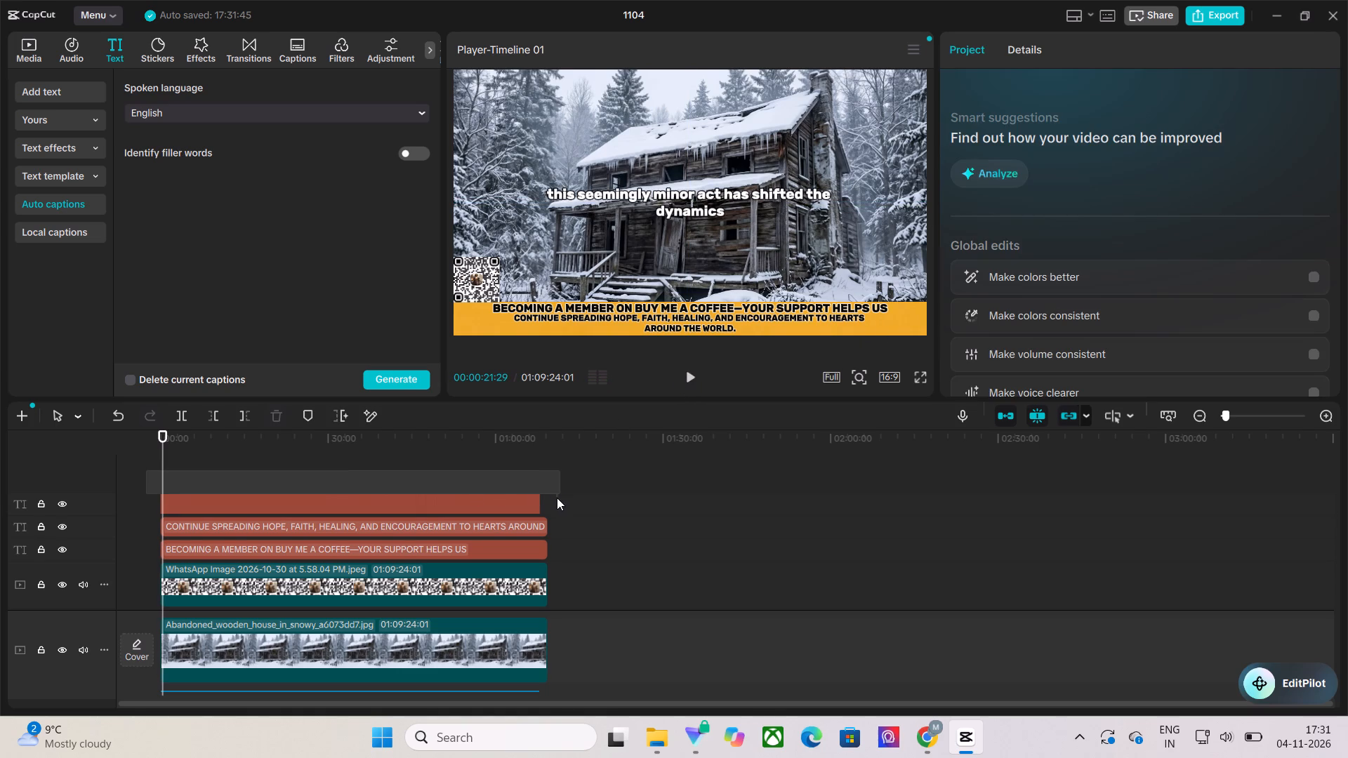
{"action": "left_click_drag", "start_coordinate": [557, 498], "coordinate": [556, 498]}
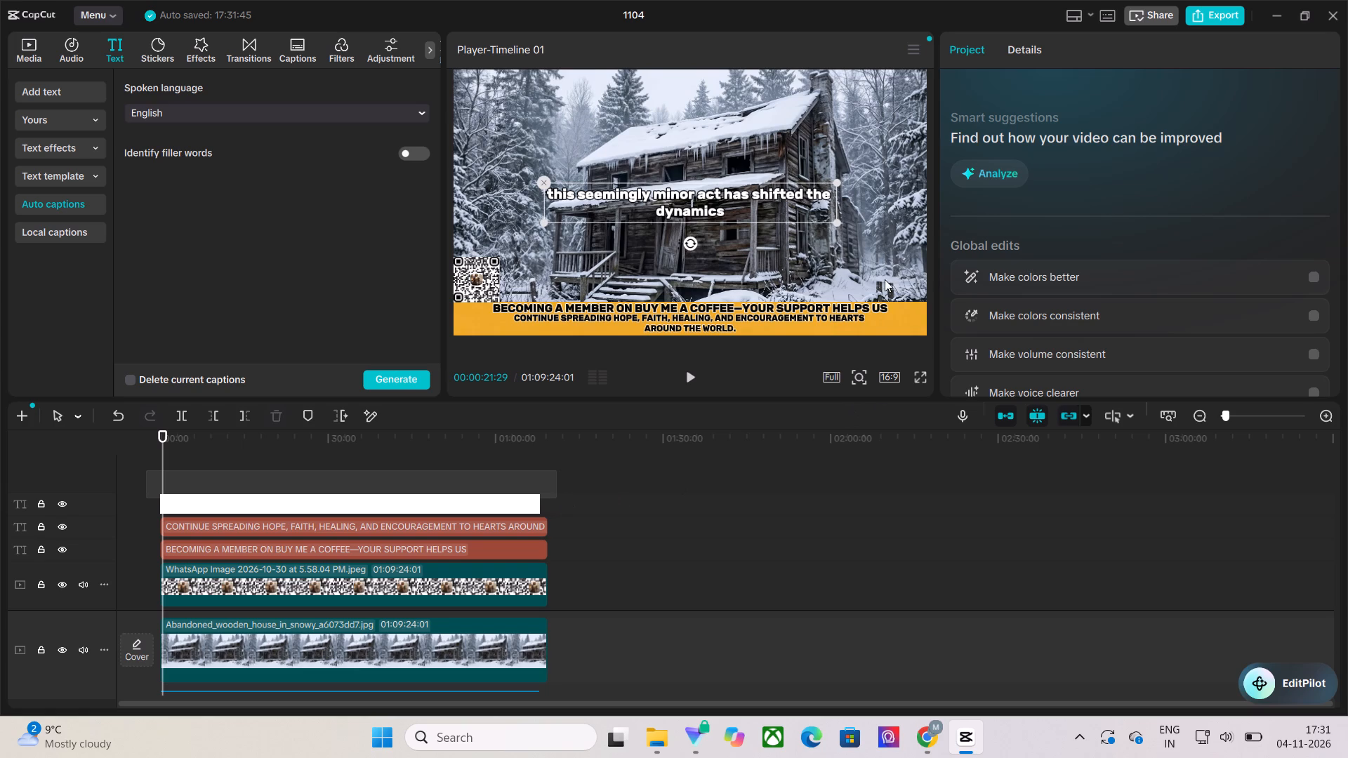
{"action": "left_click", "coordinate": [1087, 55]}
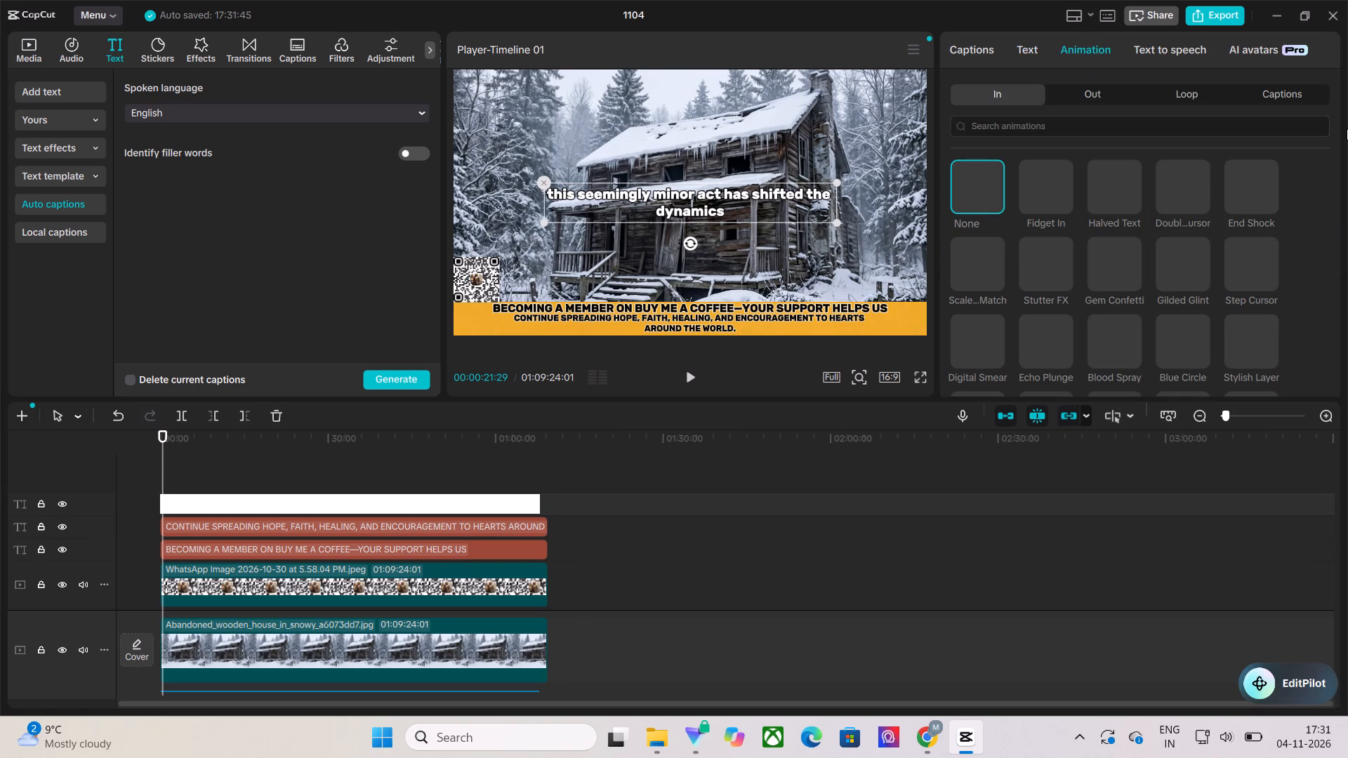
{"action": "left_click", "coordinate": [1285, 95]}
{"action": "left_click", "coordinate": [1152, 125]}
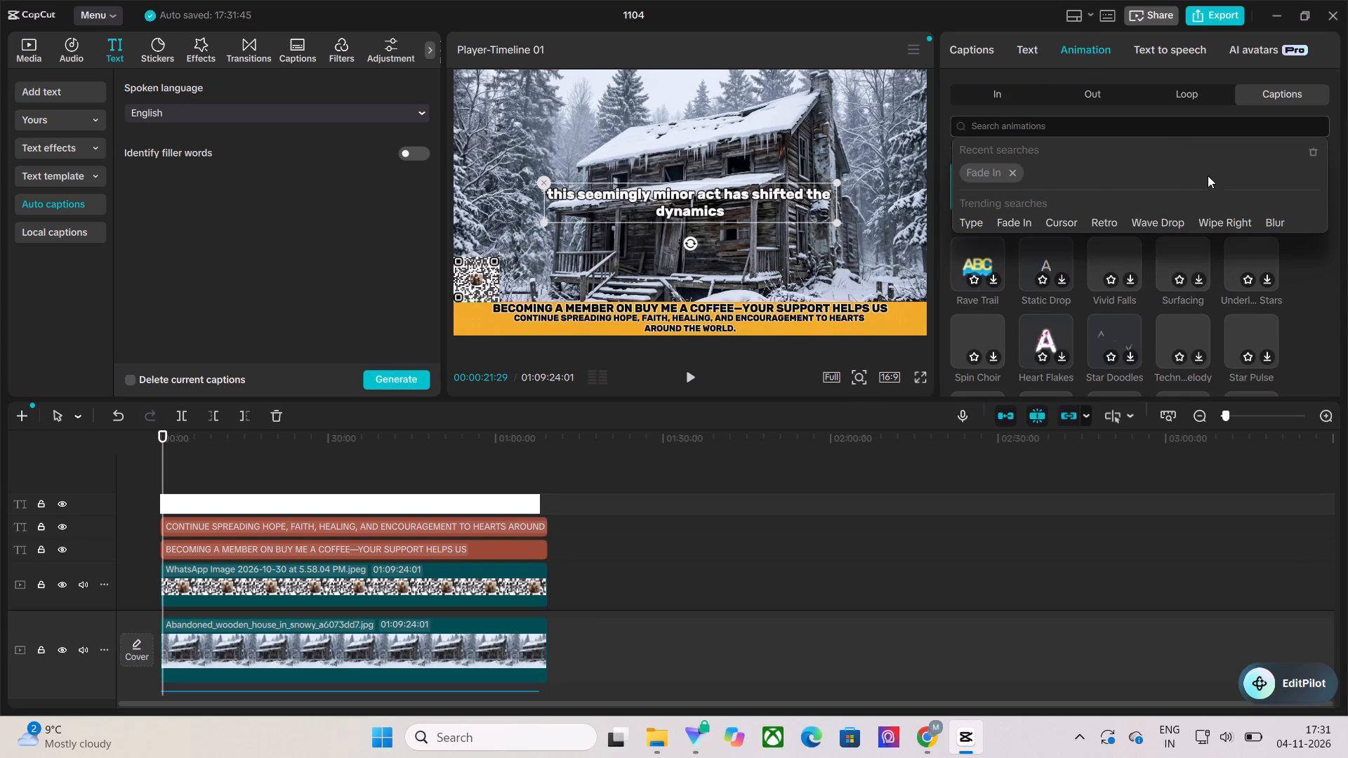
{"action": "left_click", "coordinate": [984, 171]}
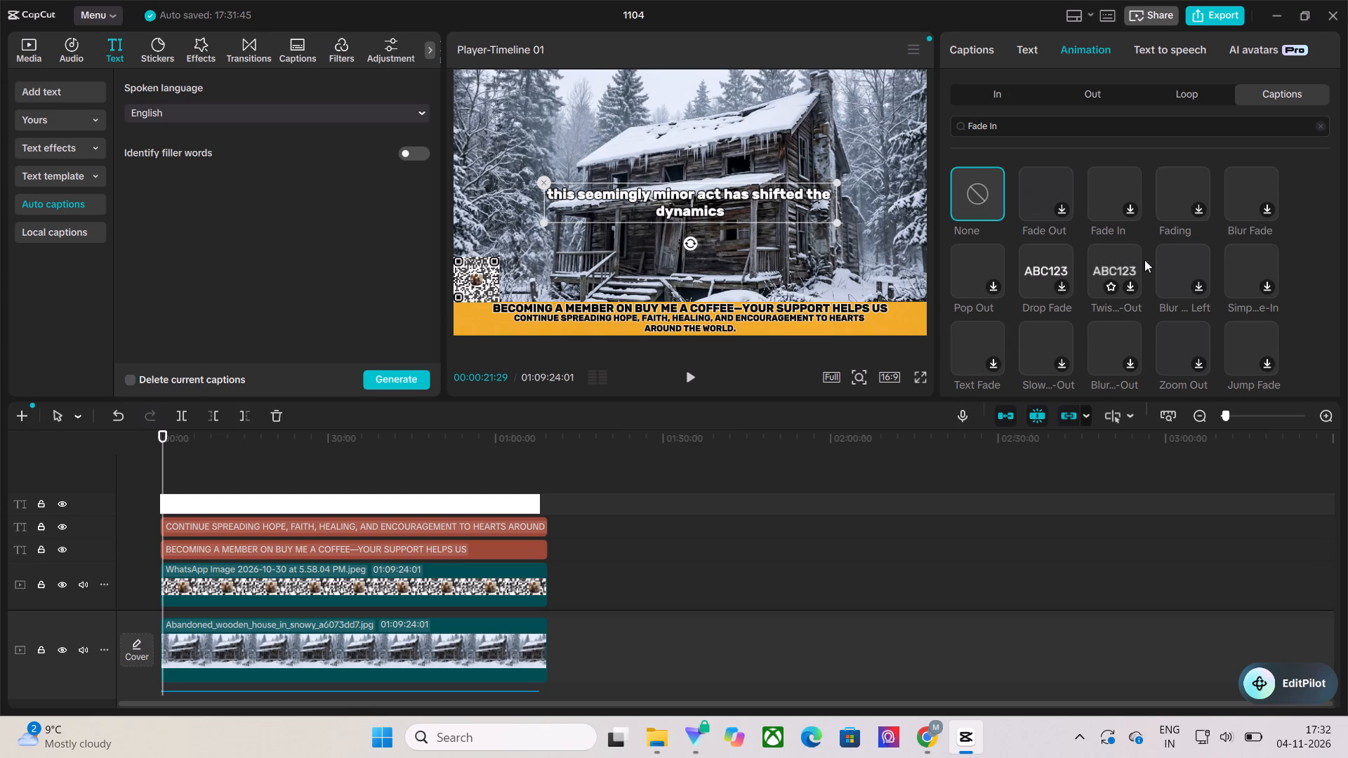
Browse the Fade In search results for a suitable caption animation.
{"action": "scroll", "coordinate": [1155, 260], "scroll_direction": "up", "scroll_amount": 2}
{"action": "scroll", "coordinate": [1155, 260], "scroll_direction": "down", "scroll_amount": 2}
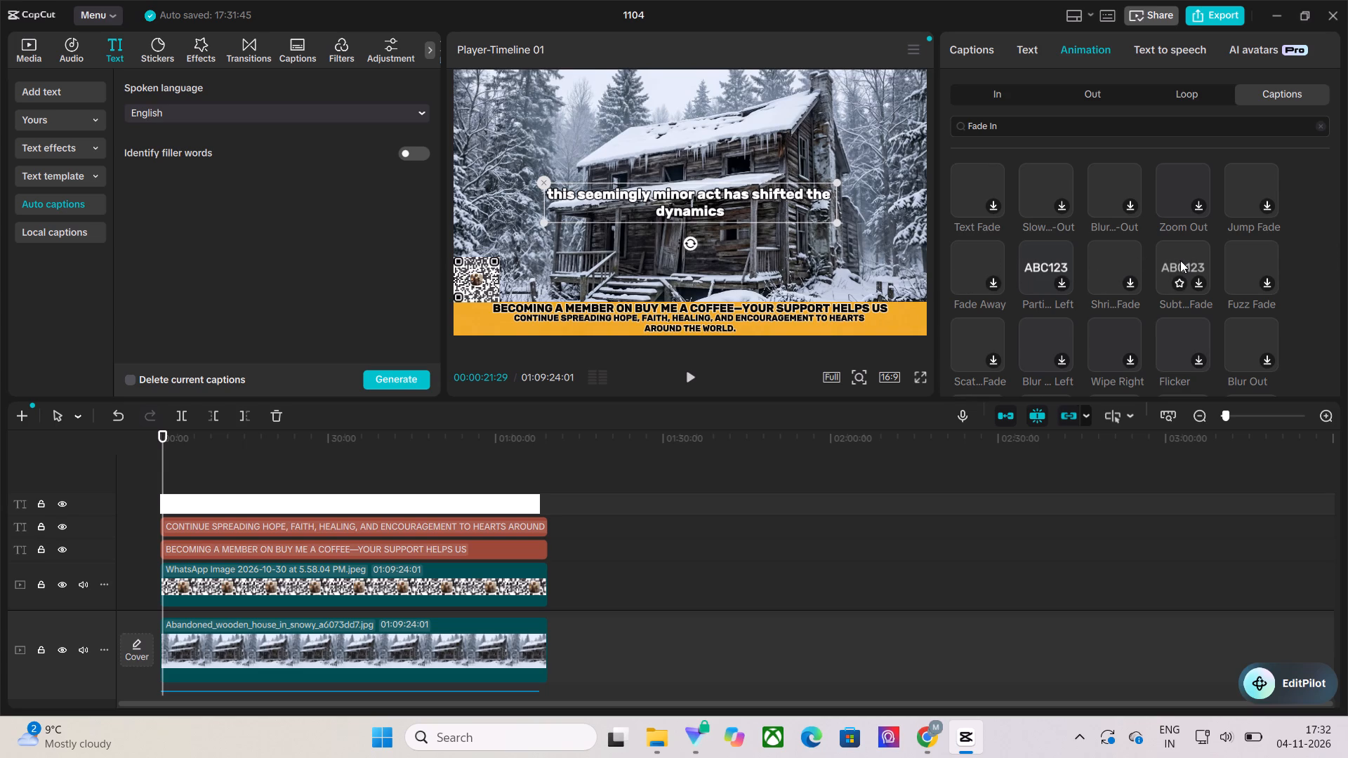
{"action": "scroll", "coordinate": [1180, 260], "scroll_direction": "down", "scroll_amount": 1}
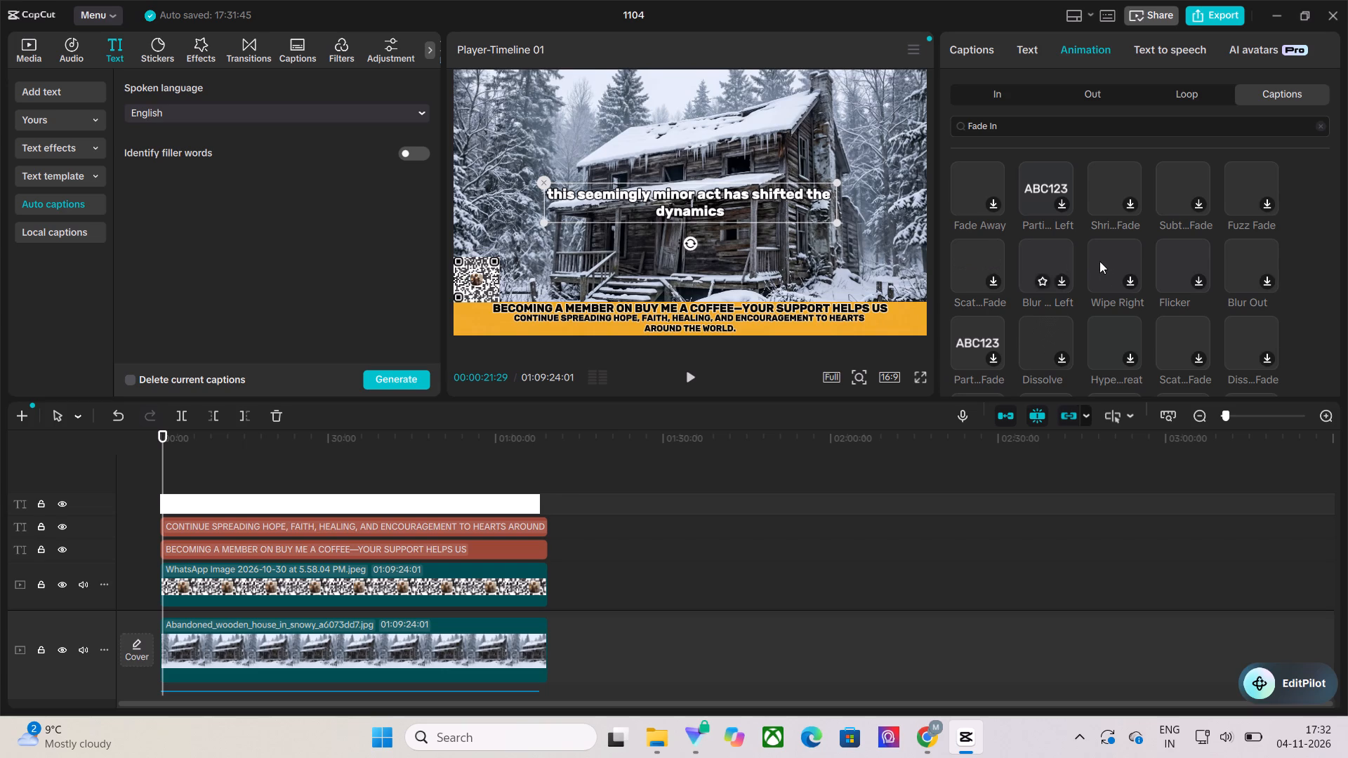
{"action": "scroll", "coordinate": [1237, 260], "scroll_direction": "down", "scroll_amount": 2}
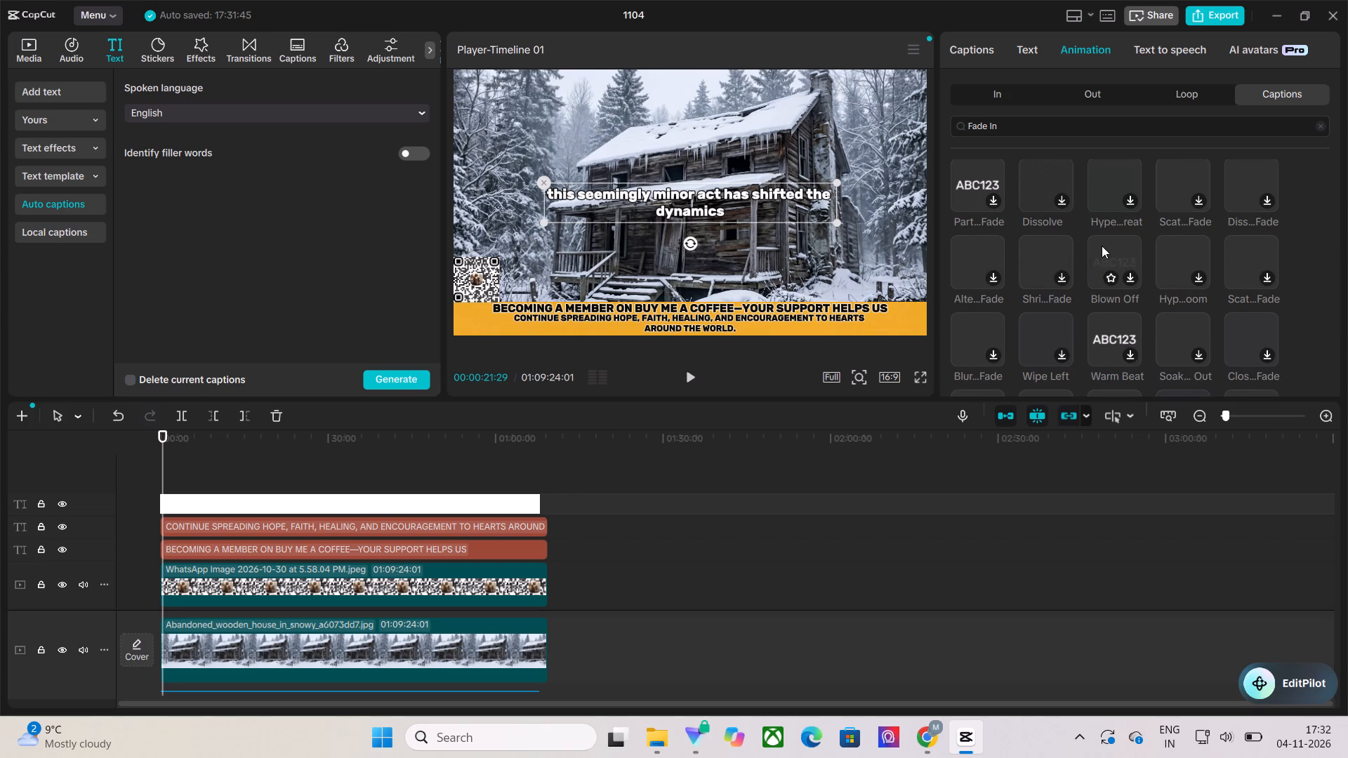
{"action": "scroll", "coordinate": [1100, 260], "scroll_direction": "down", "scroll_amount": 1}
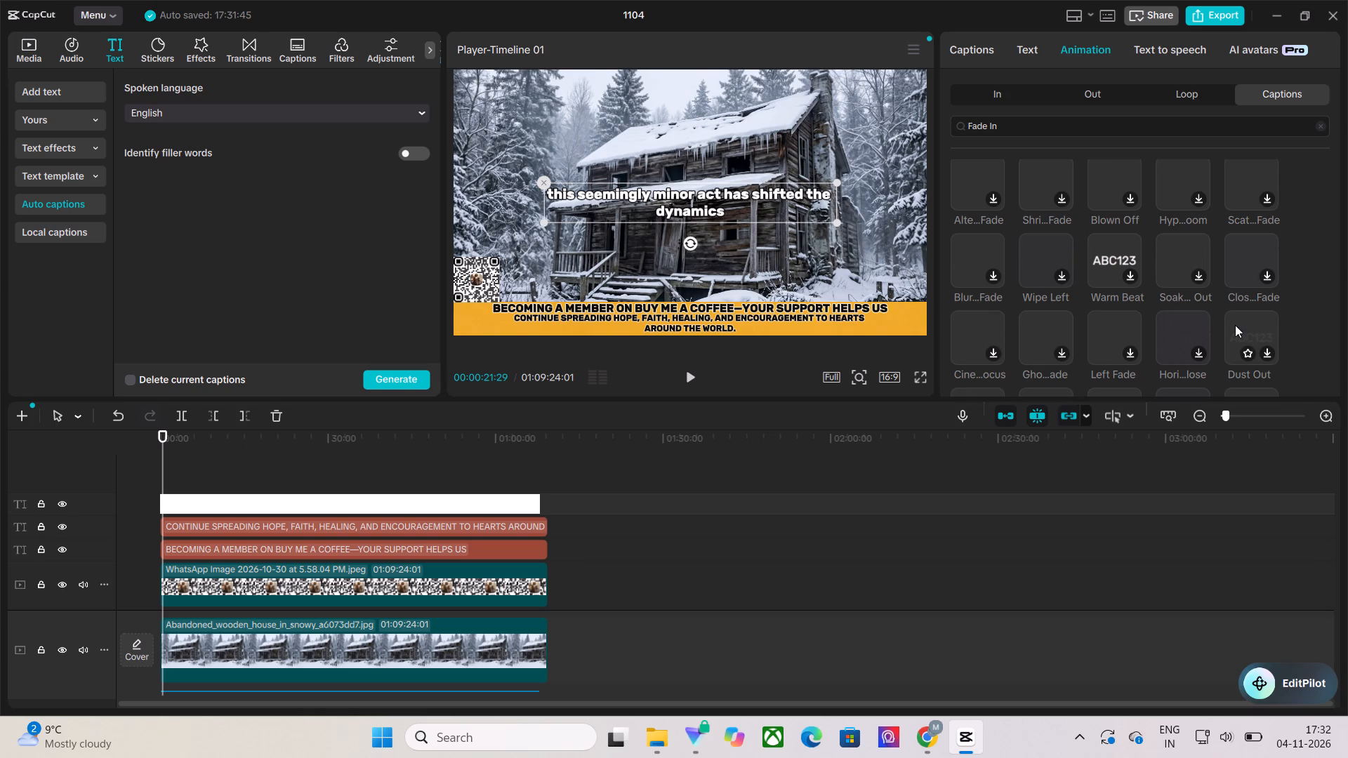
{"action": "scroll", "coordinate": [1175, 304], "scroll_direction": "down", "scroll_amount": 2}
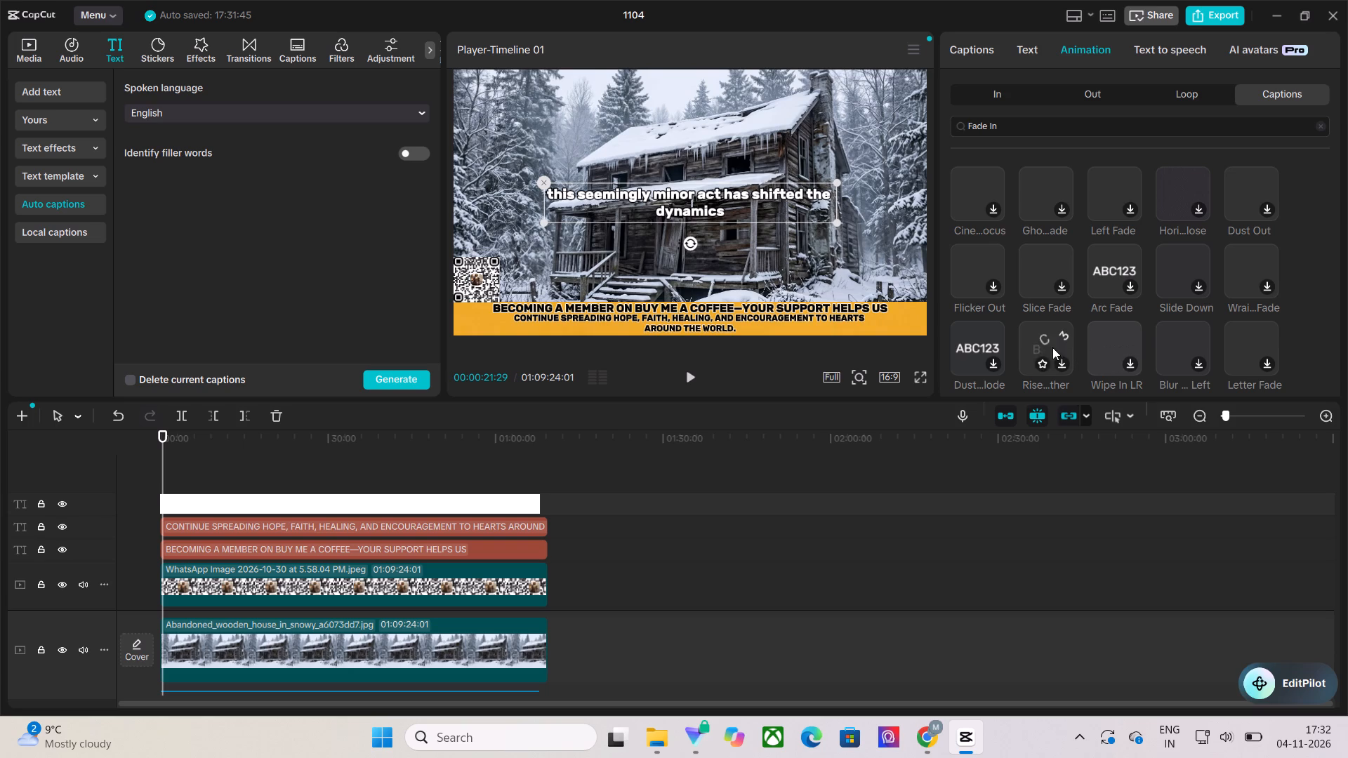
{"action": "scroll", "coordinate": [1179, 307], "scroll_direction": "down", "scroll_amount": 2}
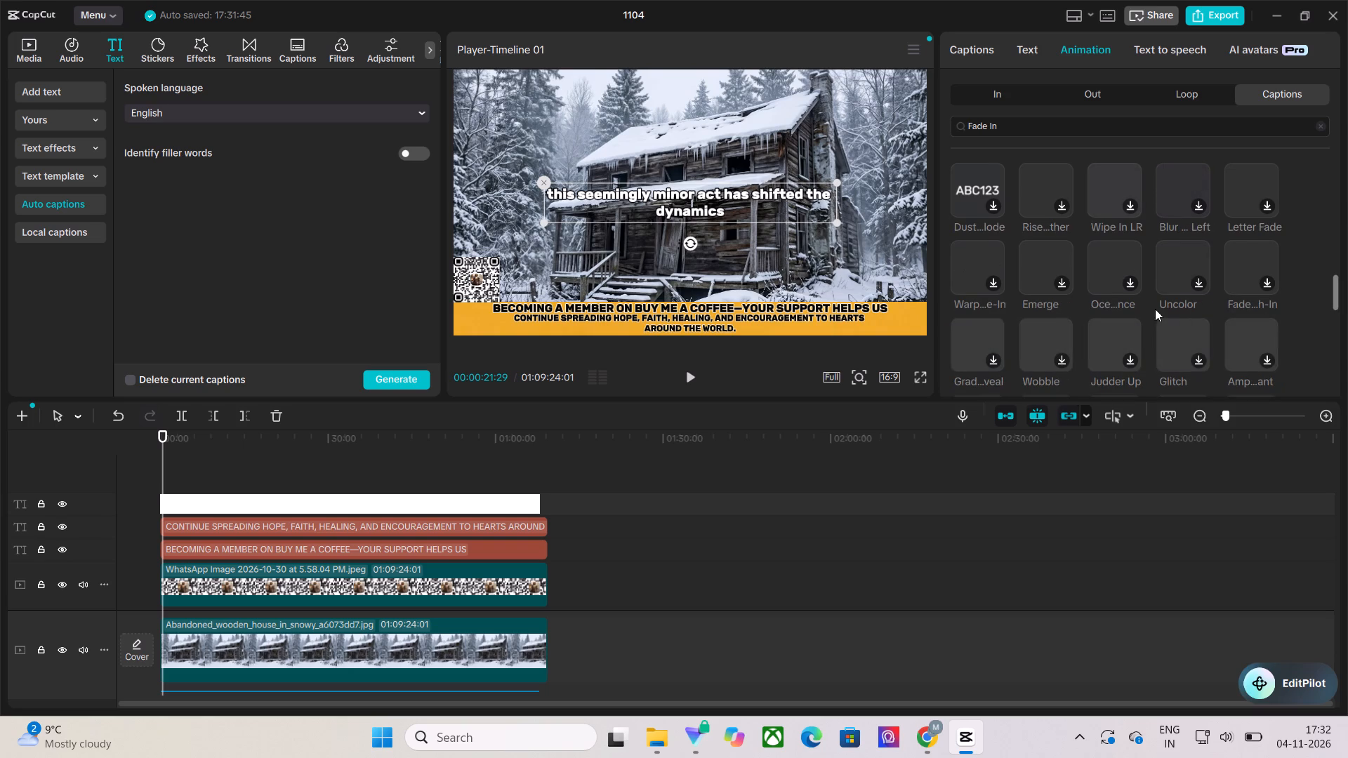
{"action": "scroll", "coordinate": [1177, 318], "scroll_direction": "up", "scroll_amount": 2}
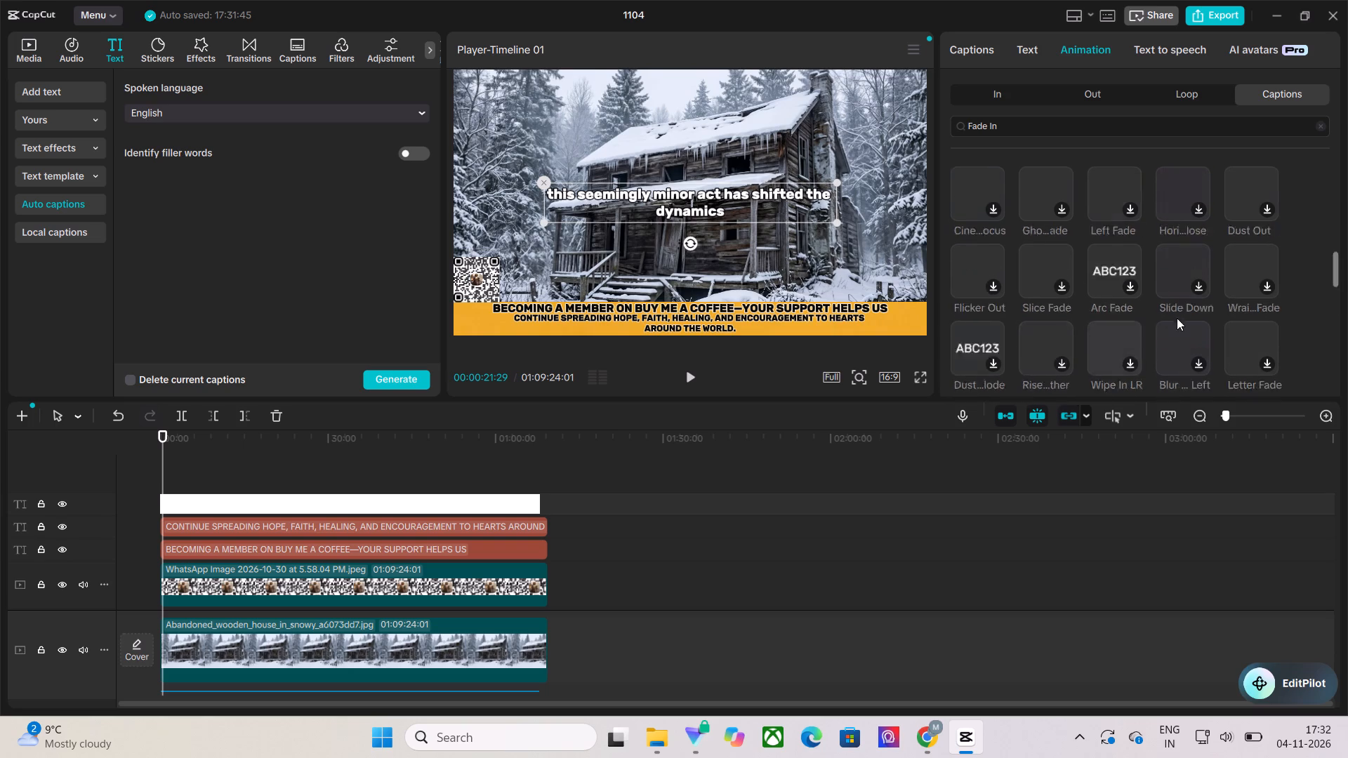
{"action": "scroll", "coordinate": [1177, 318], "scroll_direction": "up", "scroll_amount": 4}
{"action": "scroll", "coordinate": [1139, 246], "scroll_direction": "up", "scroll_amount": 10}
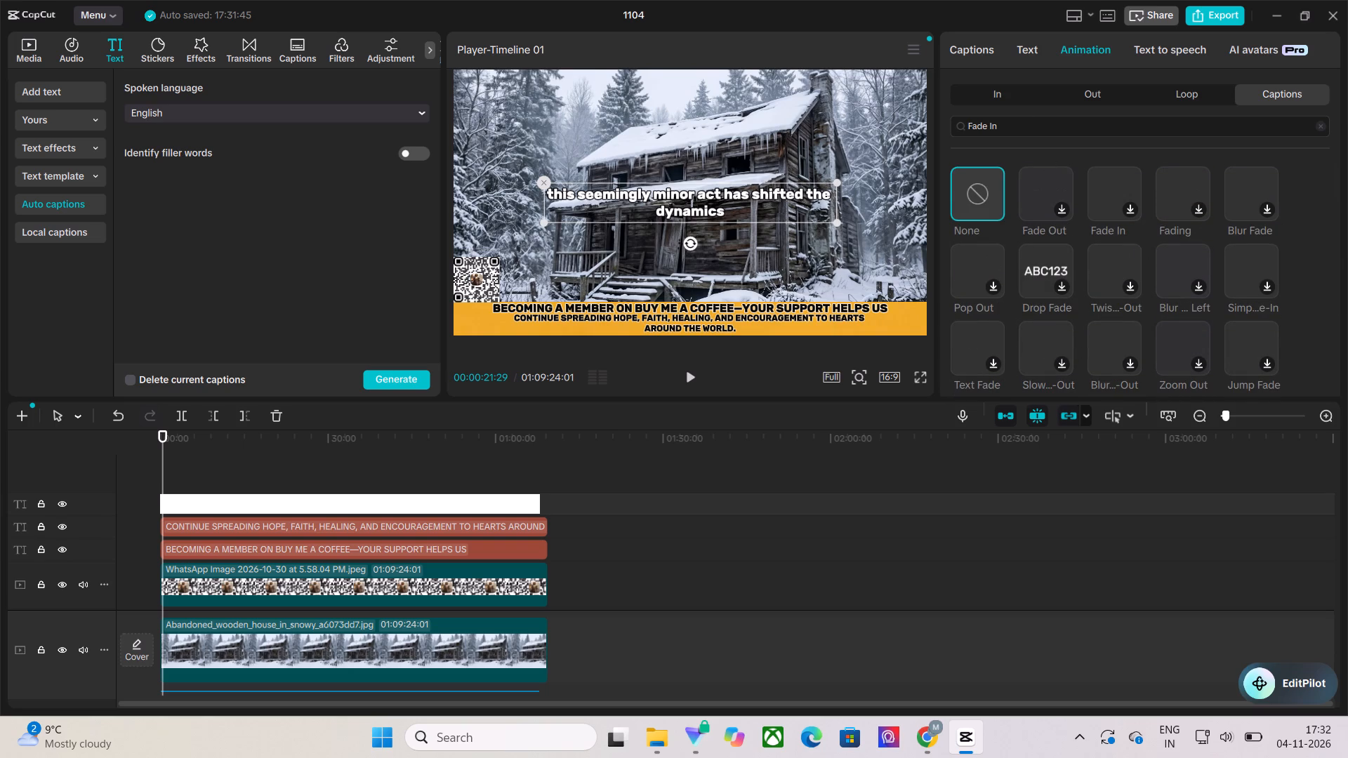
Shorten the animation search to Fade and apply the Fade In caption animation to all selected captions.
{"action": "left_click", "coordinate": [1019, 126]}
{"action": "key", "text": "BackSpace"}
{"action": "key", "text": "BackSpace"}
{"action": "key", "text": "BackSpace"}
{"action": "key", "text": "Return"}
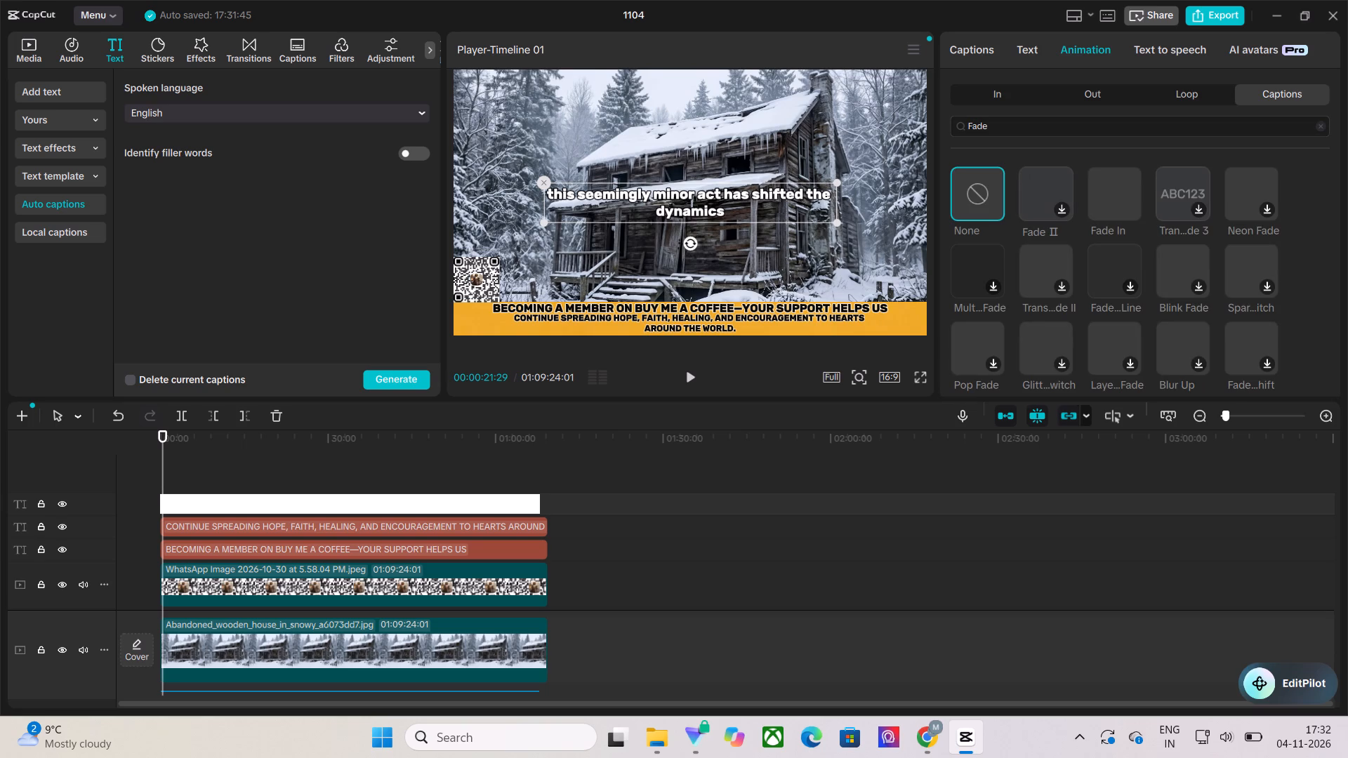
{"action": "left_click", "coordinate": [1125, 185]}
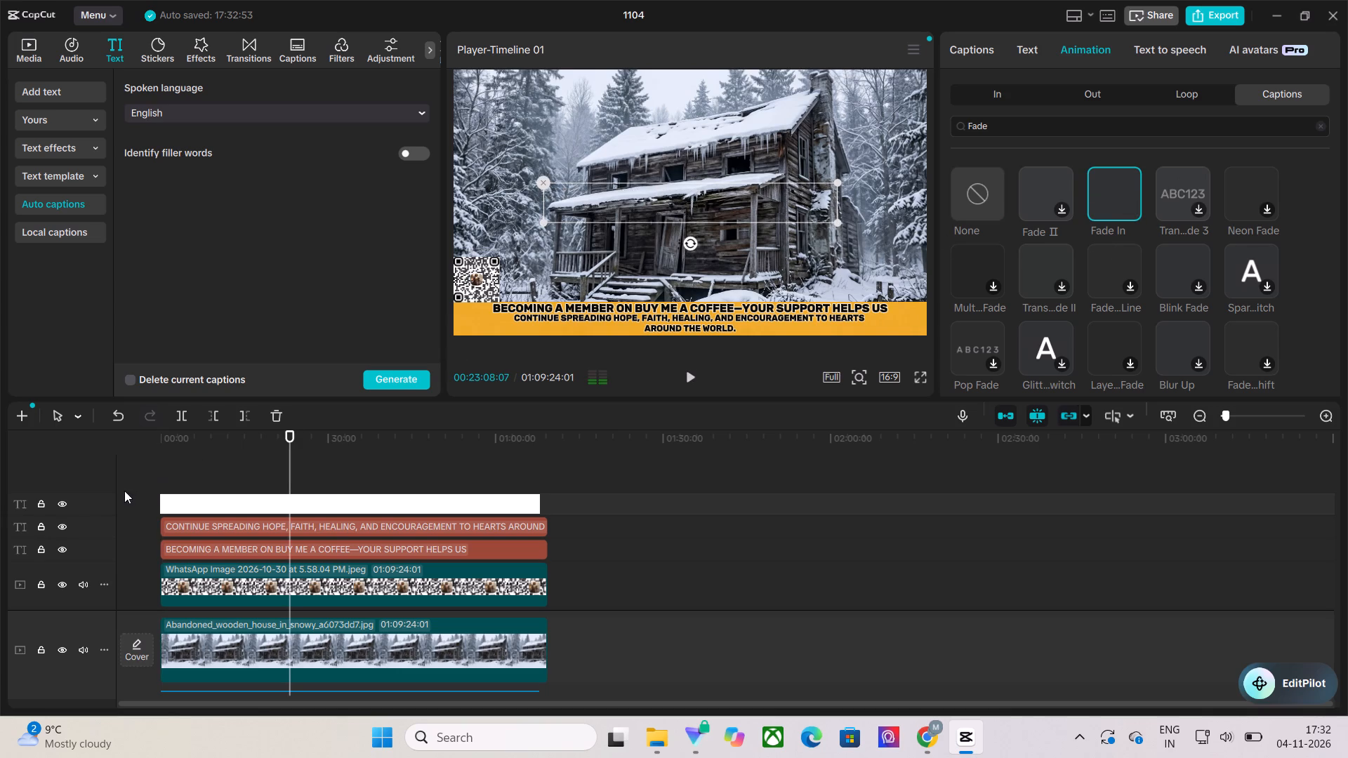
Return the playhead to the start of the timeline and preview the Fade In caption animation.
{"action": "left_click", "coordinate": [170, 450]}
{"action": "left_click_drag", "start_coordinate": [170, 458], "coordinate": [124, 460]}
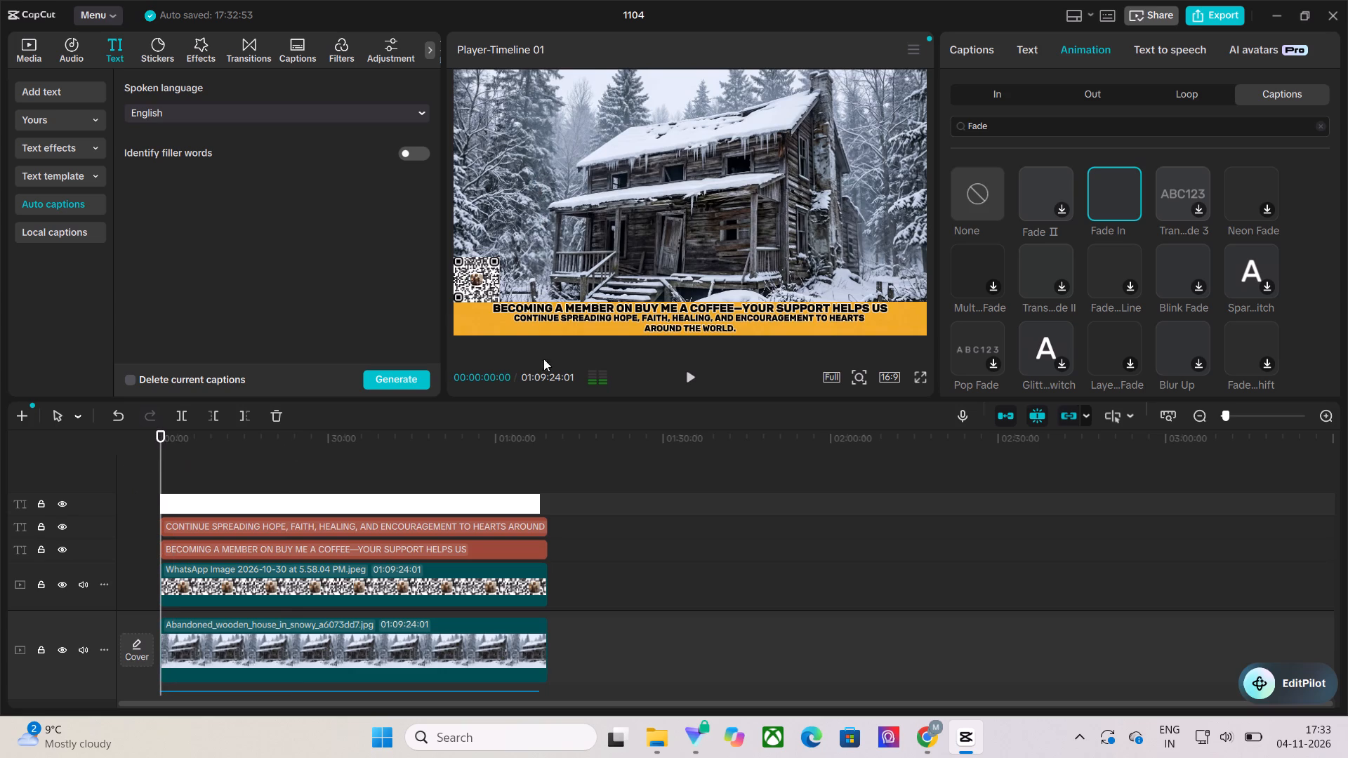
{"action": "left_click_drag", "start_coordinate": [694, 393], "coordinate": [699, 407]}
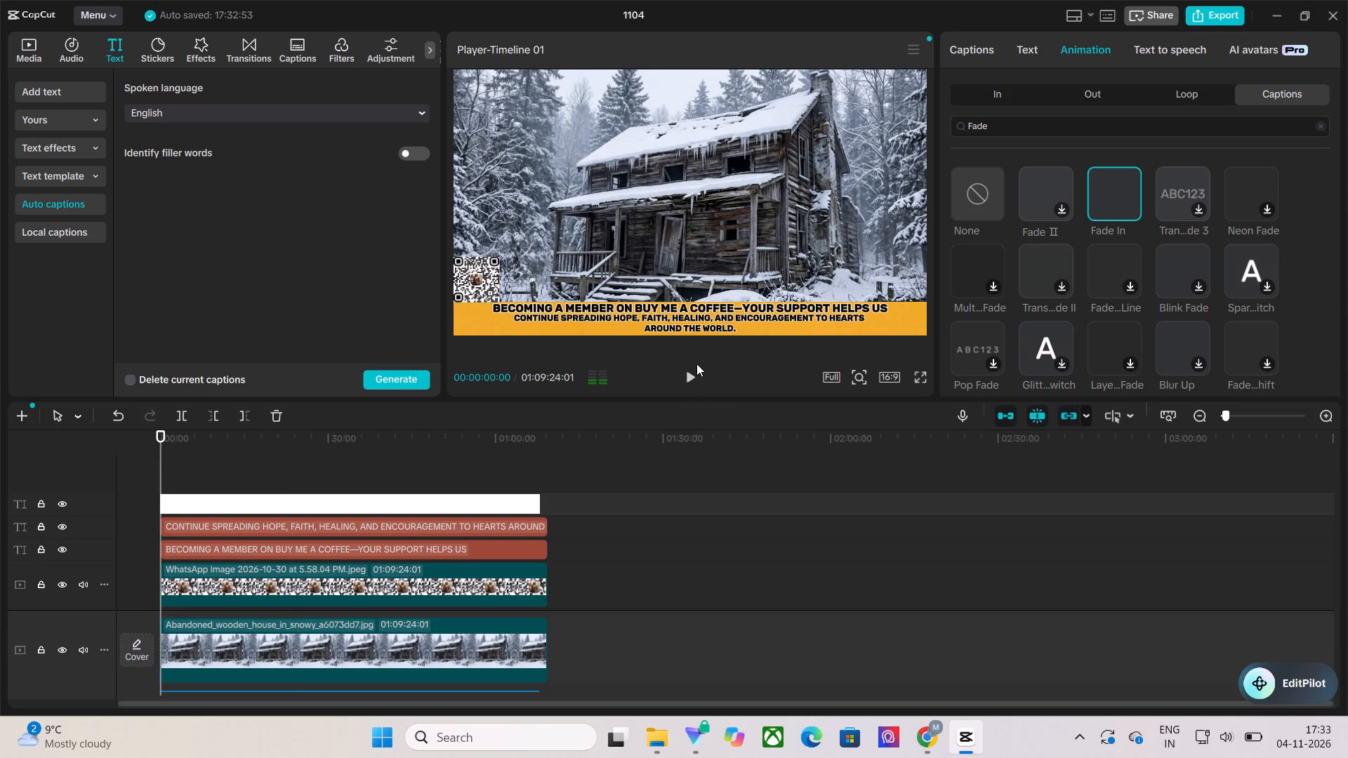
{"action": "left_click", "coordinate": [690, 371]}
{"action": "left_click", "coordinate": [689, 373]}
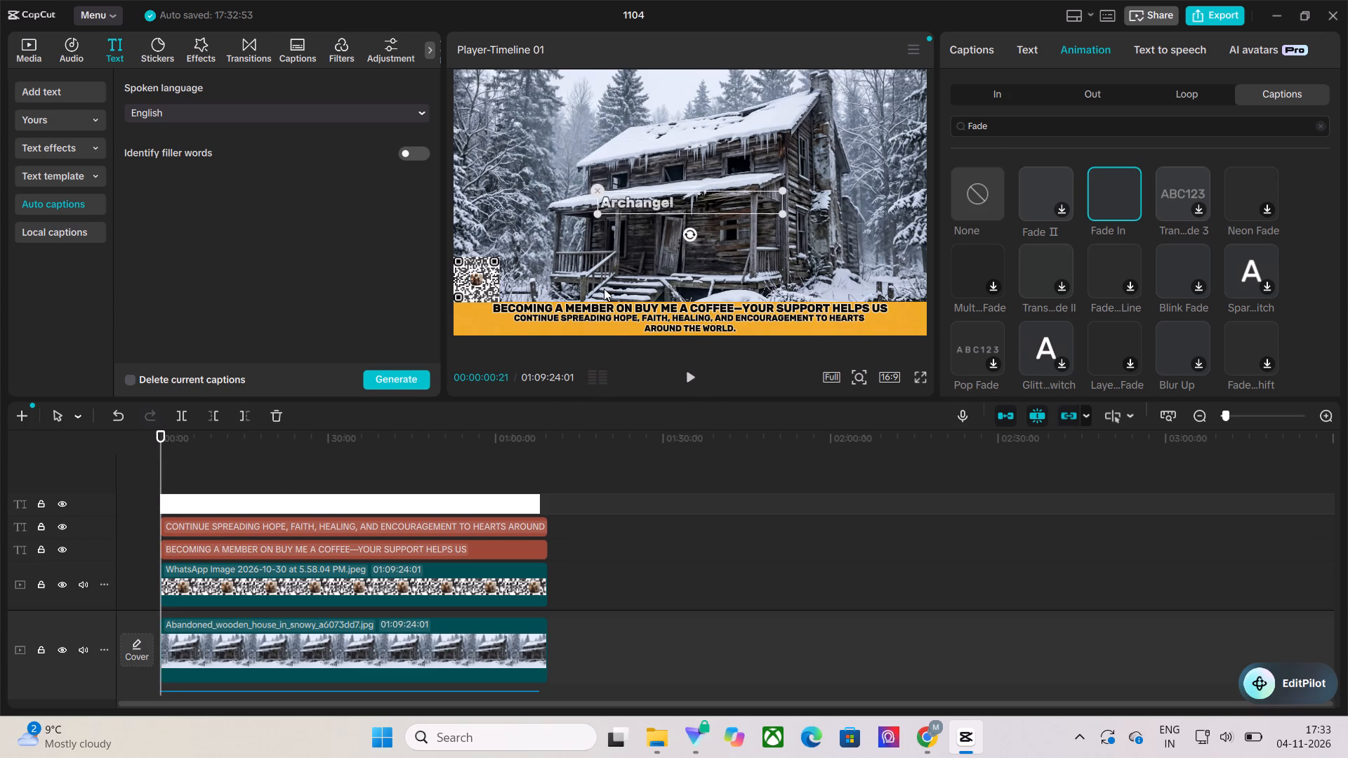
Select the first auto caption and set the stroke thickness of all main captions to 29.
{"action": "left_click", "coordinate": [639, 199]}
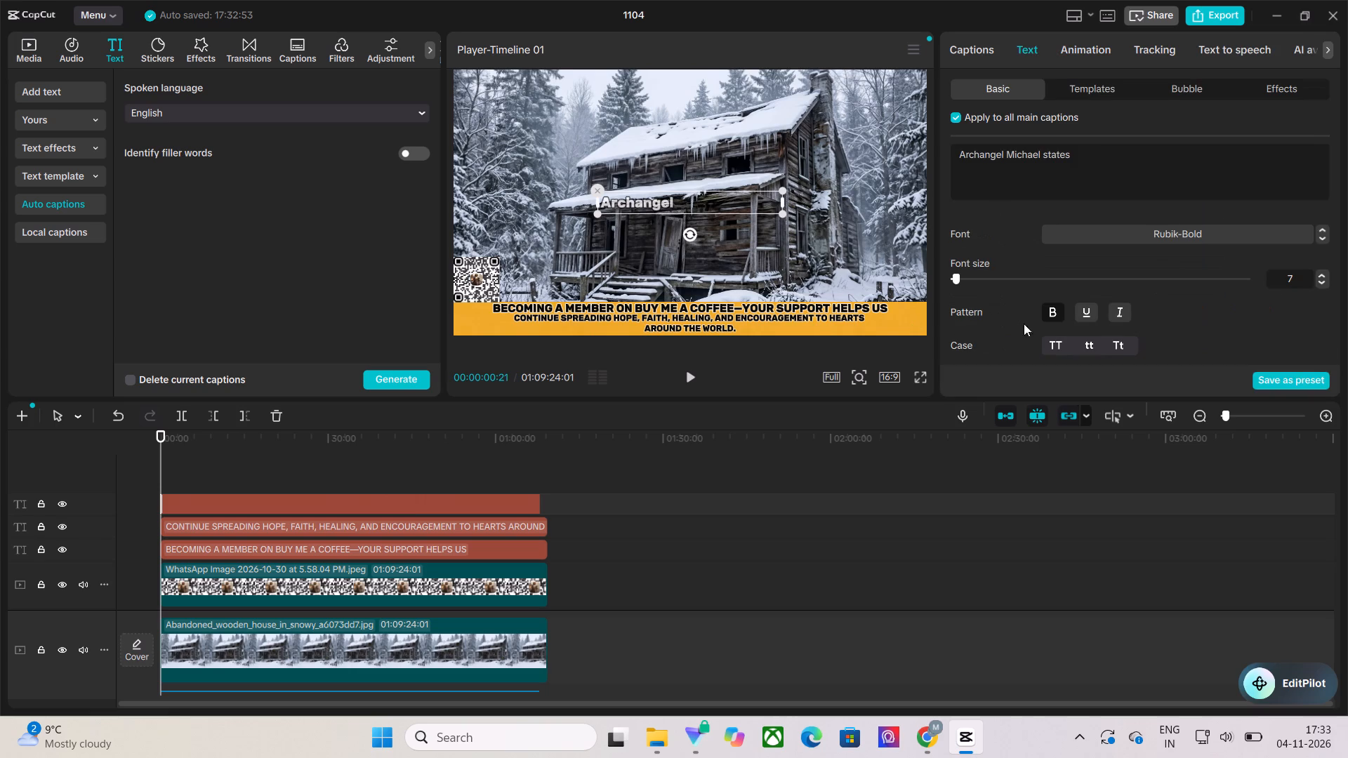
{"action": "scroll", "coordinate": [1169, 245], "scroll_direction": "down", "scroll_amount": 5}
{"action": "scroll", "coordinate": [1066, 246], "scroll_direction": "down", "scroll_amount": 3}
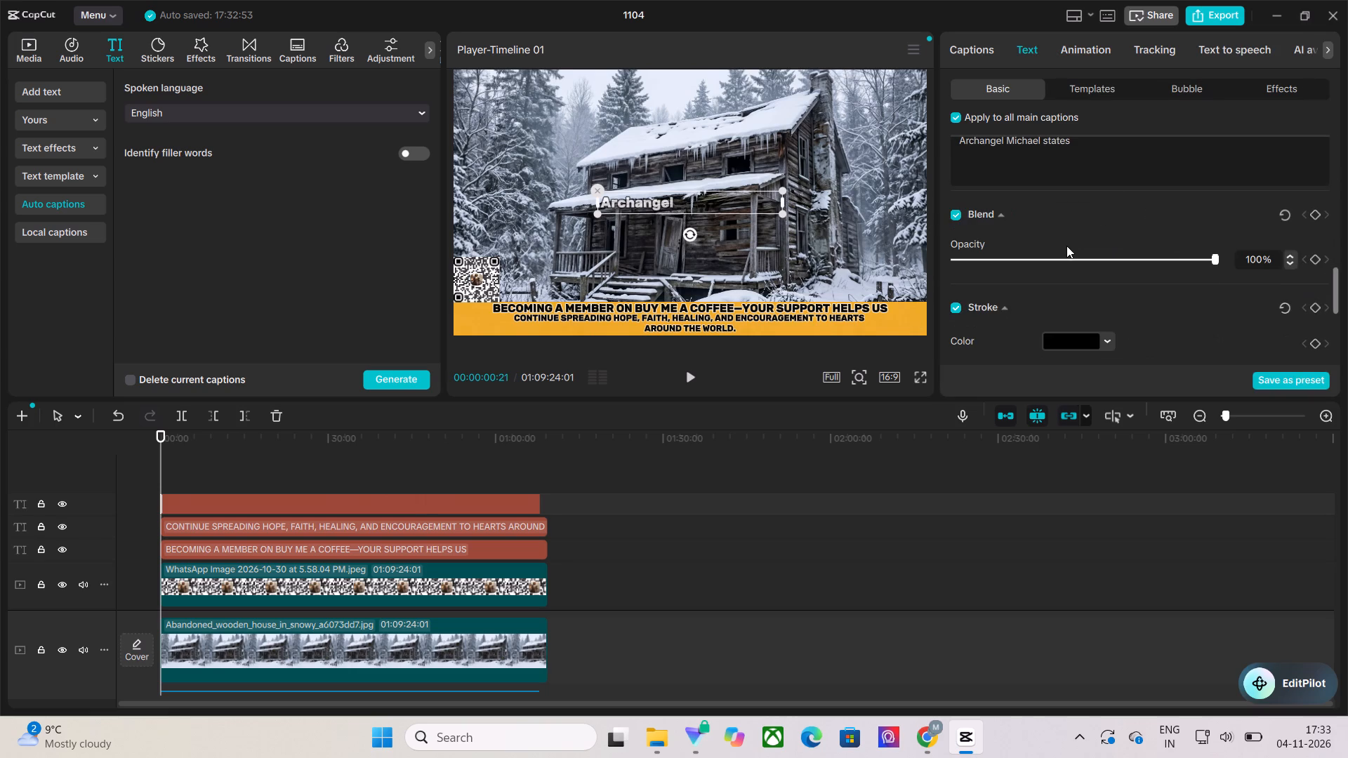
{"action": "scroll", "coordinate": [1033, 241], "scroll_direction": "down", "scroll_amount": 2}
{"action": "left_click", "coordinate": [1001, 227]}
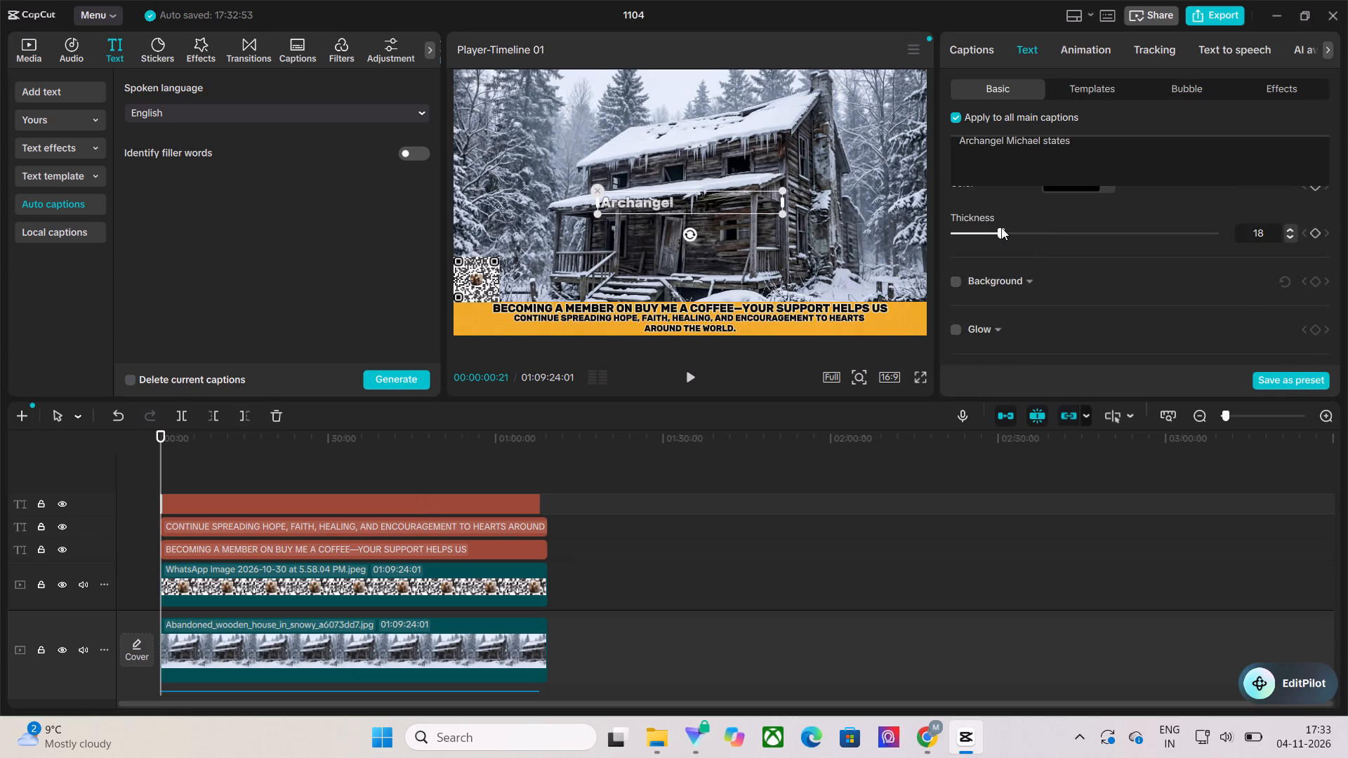
{"action": "left_click_drag", "start_coordinate": [999, 231], "coordinate": [1029, 231]}
{"action": "left_click", "coordinate": [1029, 231]}
Enable the black background for all main captions, lower its opacity to 12% and slightly adjust its corner rounding.
{"action": "left_click", "coordinate": [958, 280]}
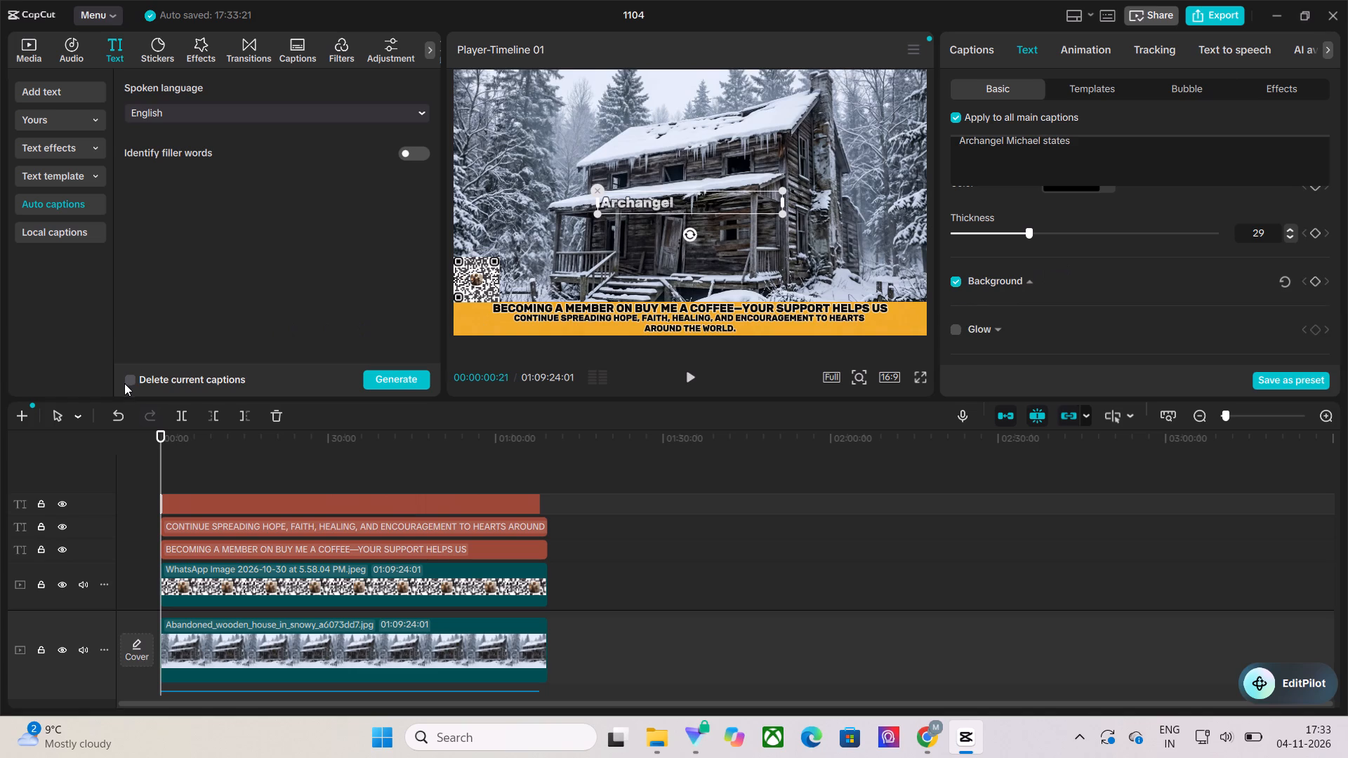
{"action": "scroll", "coordinate": [1101, 293], "scroll_direction": "down", "scroll_amount": 2}
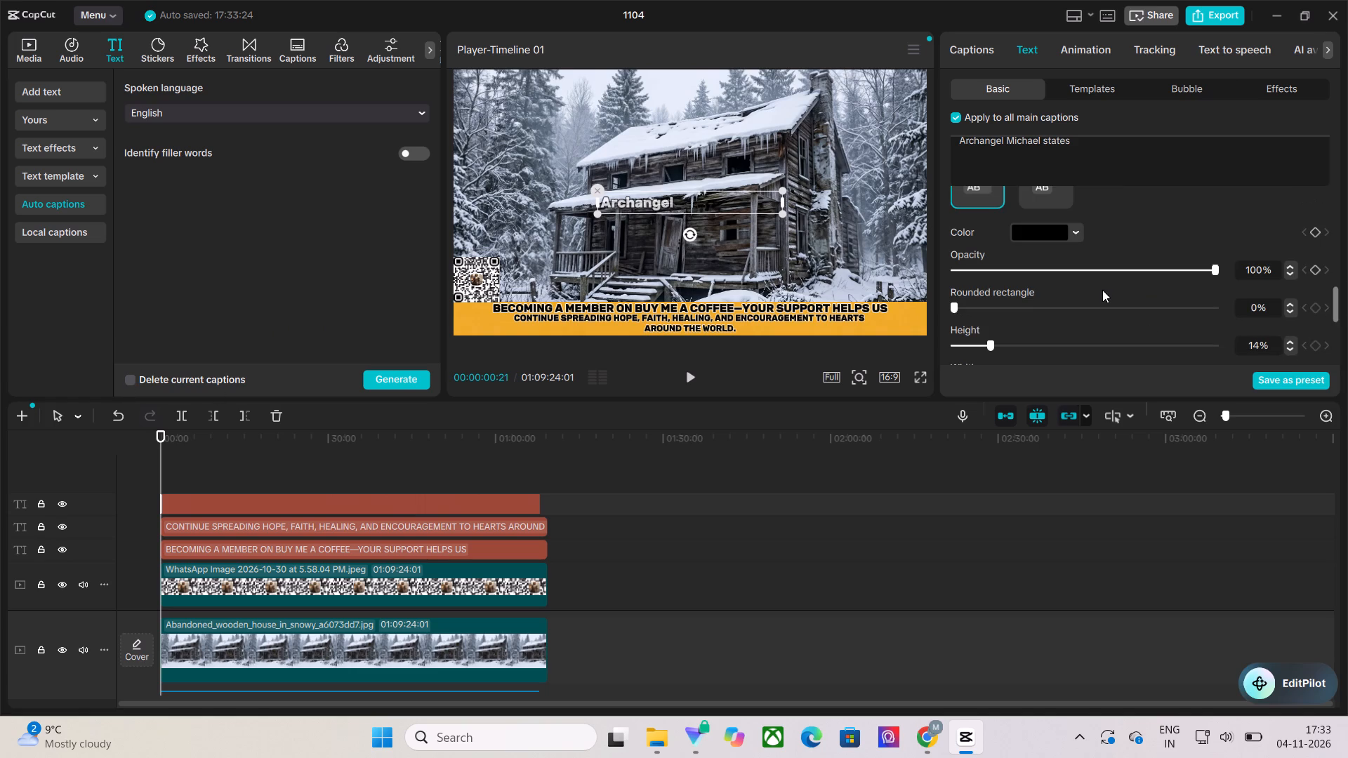
{"action": "left_click_drag", "start_coordinate": [1033, 268], "coordinate": [985, 267]}
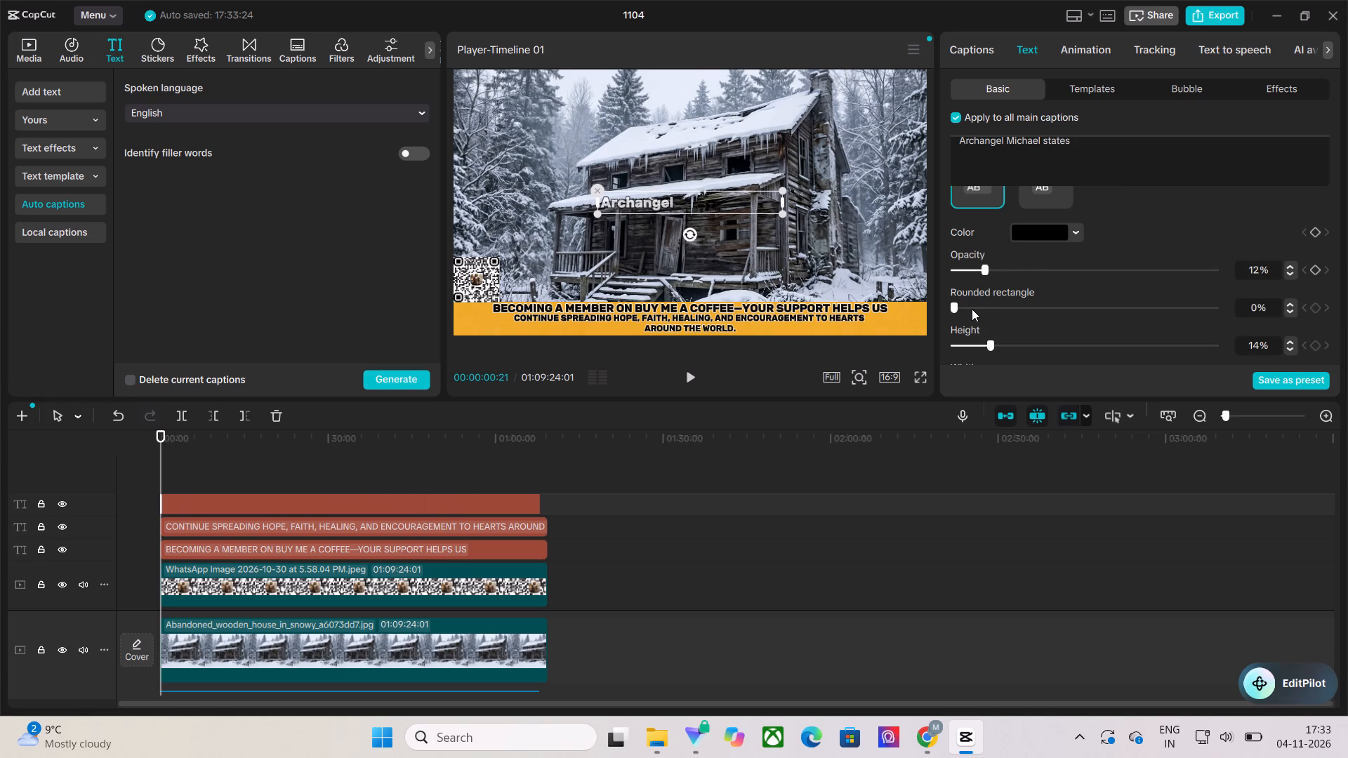
{"action": "left_click", "coordinate": [981, 309]}
Set the captions' stroke thickness to 31.
{"action": "scroll", "coordinate": [1068, 286], "scroll_direction": "up", "scroll_amount": 2}
{"action": "left_click", "coordinate": [1036, 232]}
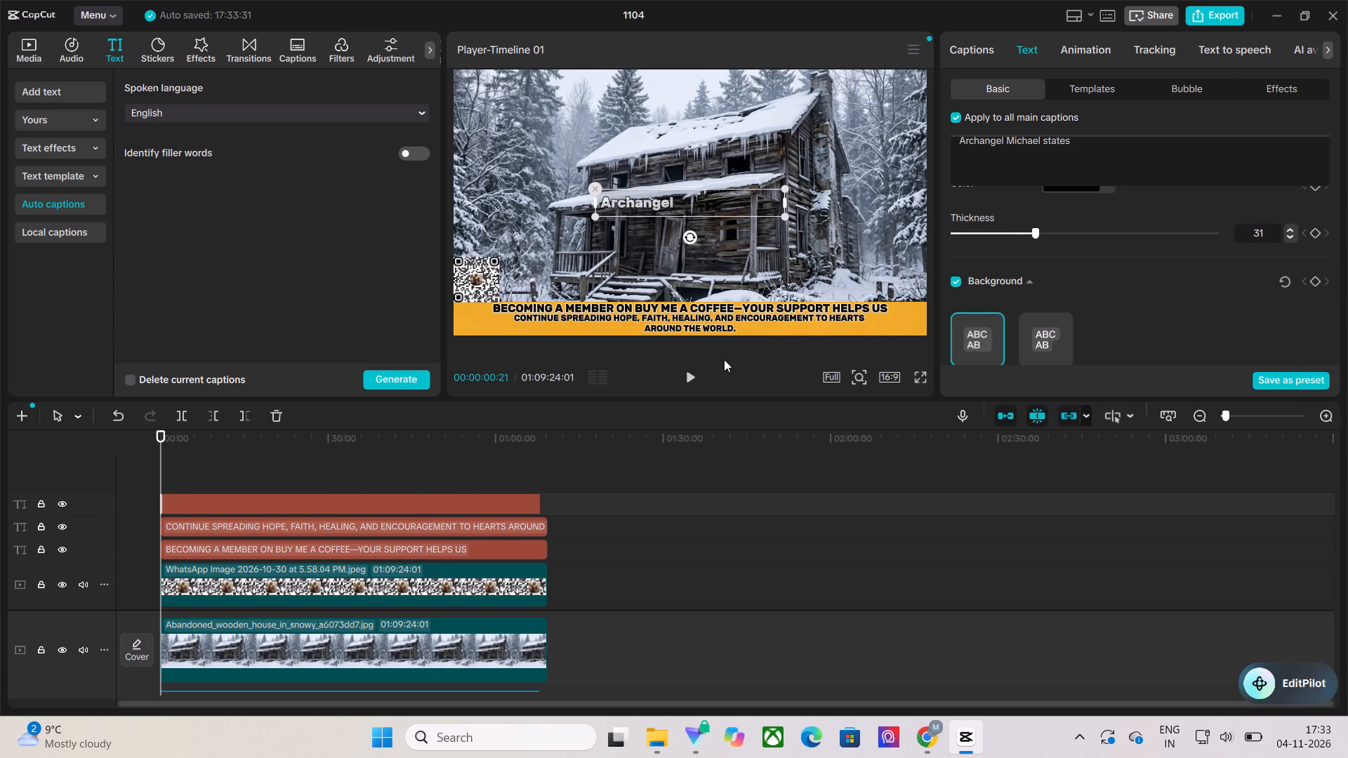
Play the opening of the video to check the restyled captions.
{"action": "left_click", "coordinate": [693, 375]}
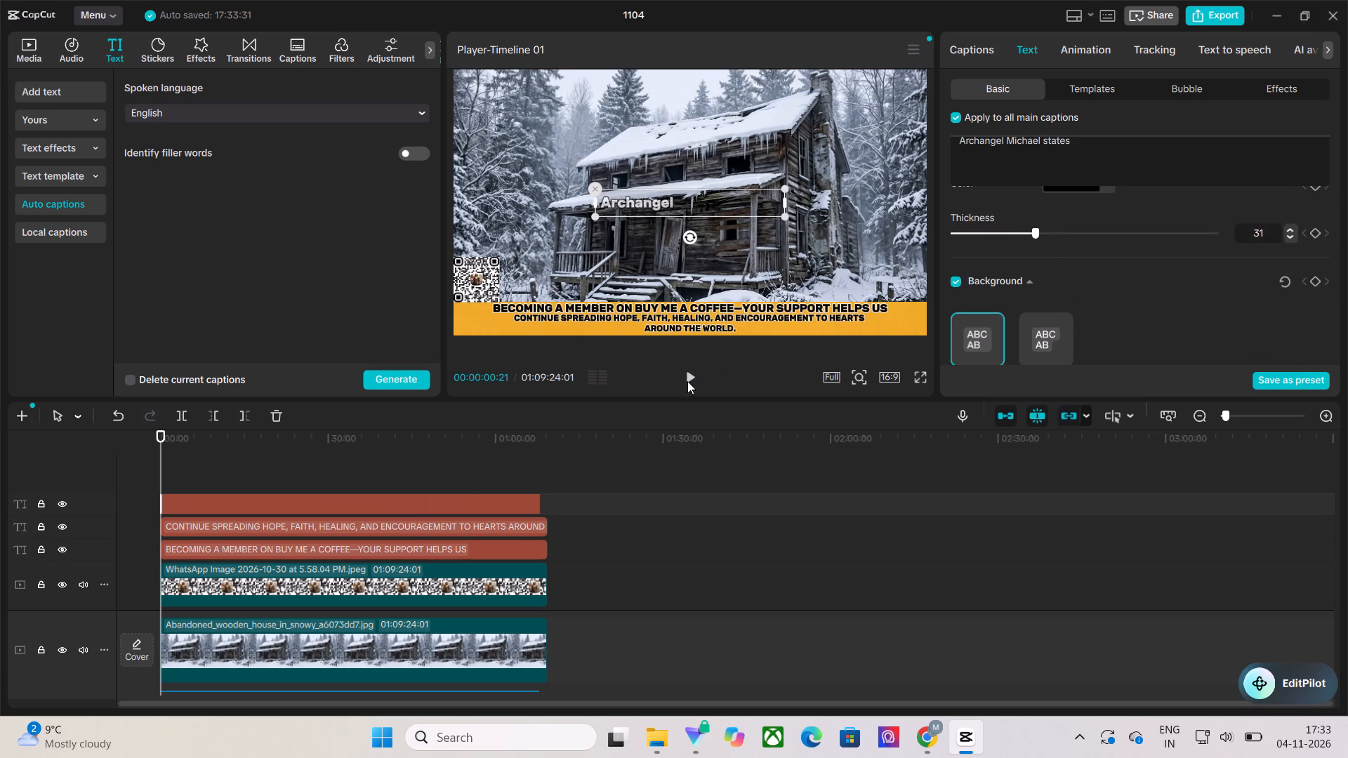
{"action": "left_click", "coordinate": [691, 378]}
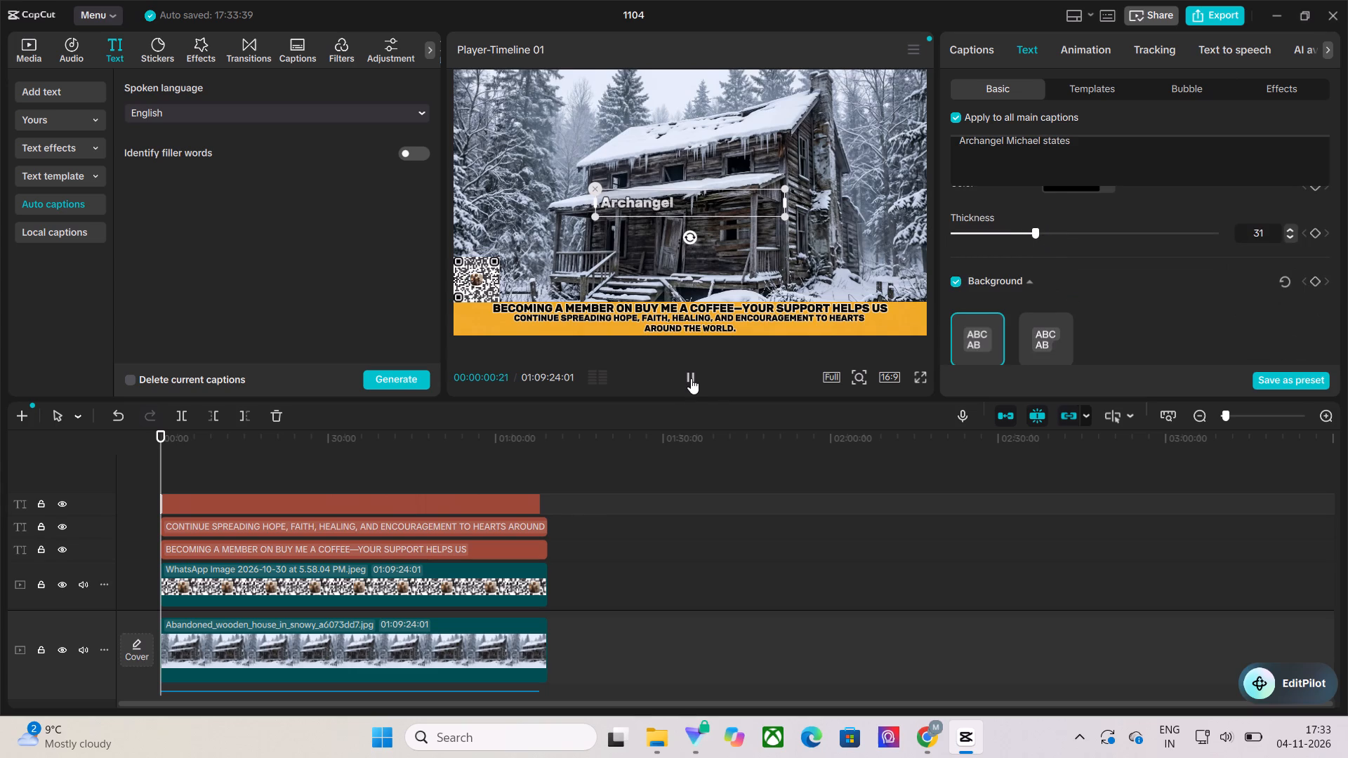
{"action": "left_click", "coordinate": [691, 378]}
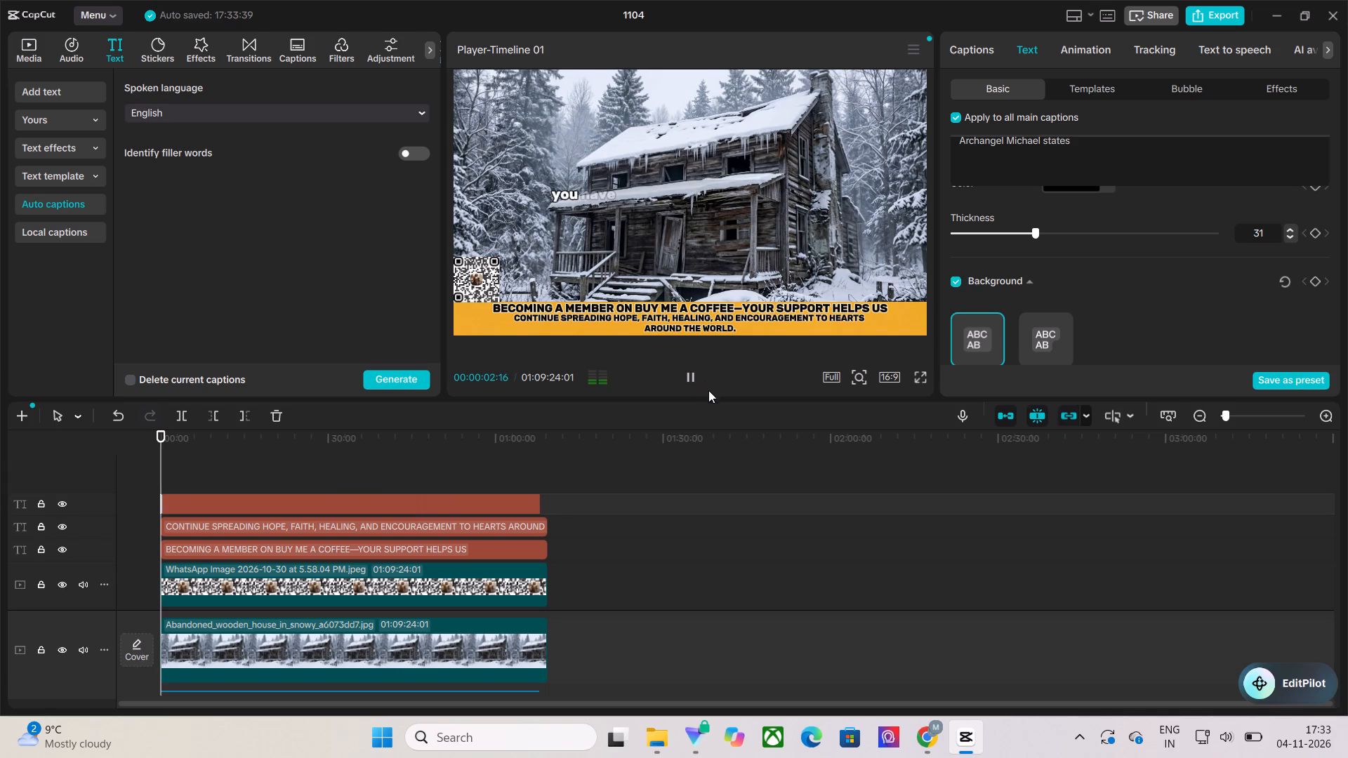
Trim the membership texts, QR code, yellow band and house image clips together to end at 01:08:12:02, just after the last caption.
{"action": "left_click", "coordinate": [535, 477]}
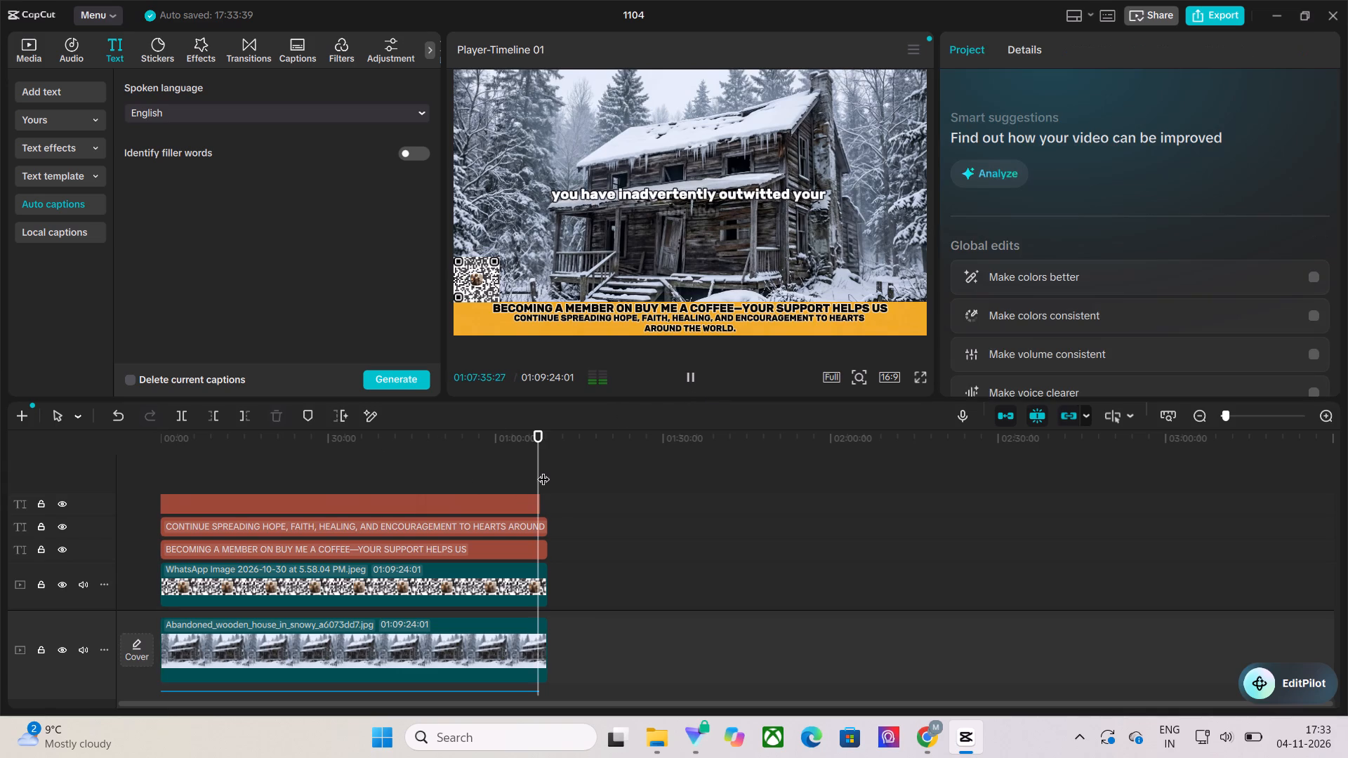
{"action": "left_click", "coordinate": [543, 470]}
{"action": "scroll", "coordinate": [543, 470], "scroll_direction": "down", "scroll_amount": 1, "text": "ctrl"}
{"action": "scroll", "coordinate": [543, 470], "scroll_direction": "up", "scroll_amount": 5, "text": "ctrl"}
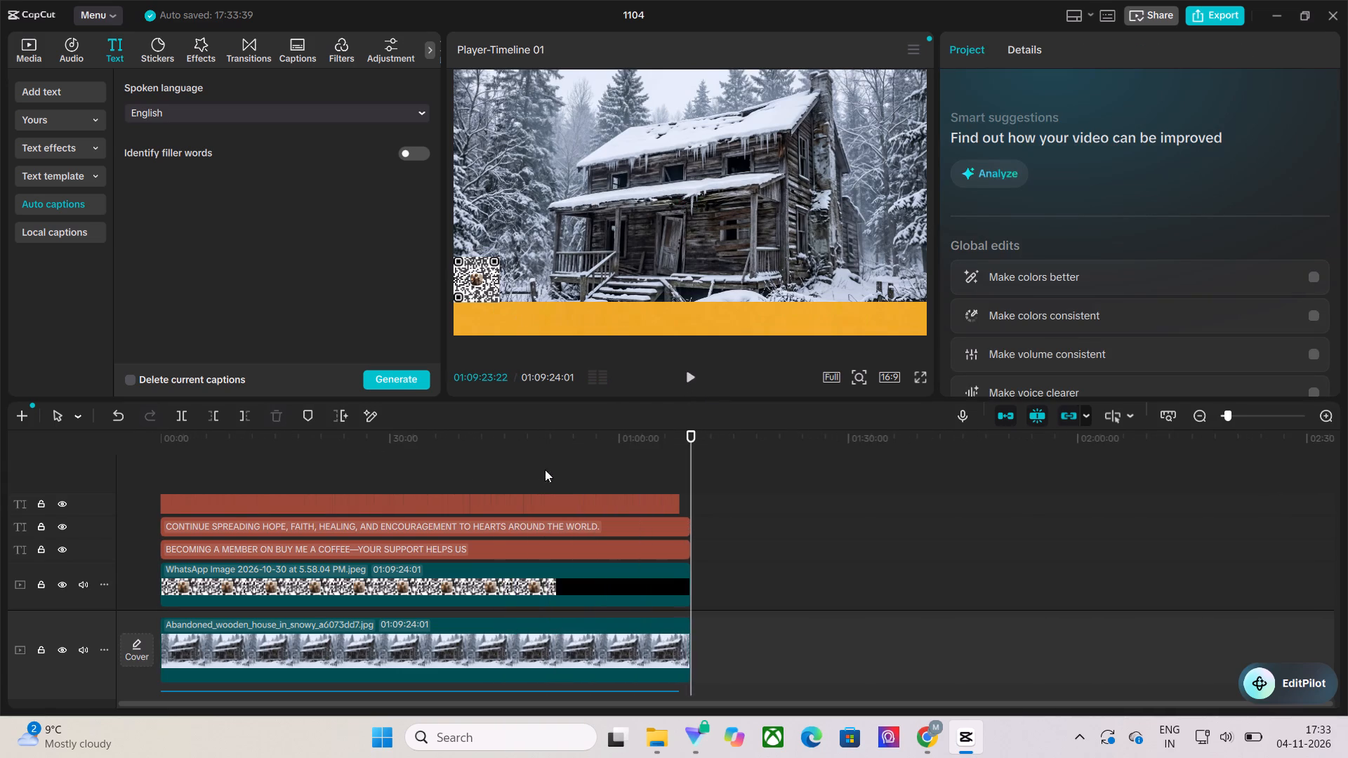
{"action": "scroll", "coordinate": [677, 473], "scroll_direction": "up", "scroll_amount": 5, "text": "ctrl"}
{"action": "scroll", "coordinate": [904, 481], "scroll_direction": "up", "scroll_amount": 14, "text": "ctrl"}
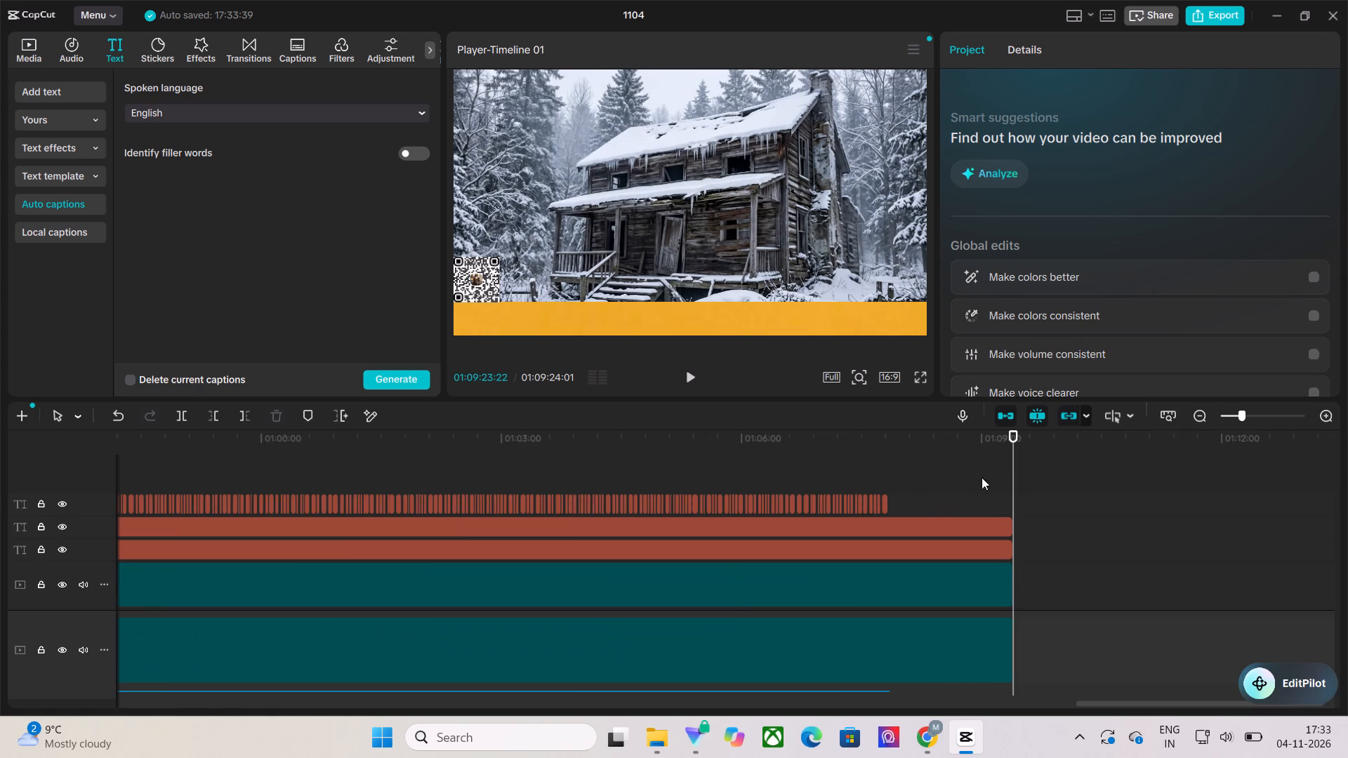
{"action": "scroll", "coordinate": [940, 481], "scroll_direction": "down", "scroll_amount": 2}
{"action": "scroll", "coordinate": [939, 502], "scroll_direction": "up", "scroll_amount": 1}
{"action": "left_click", "coordinate": [923, 479]}
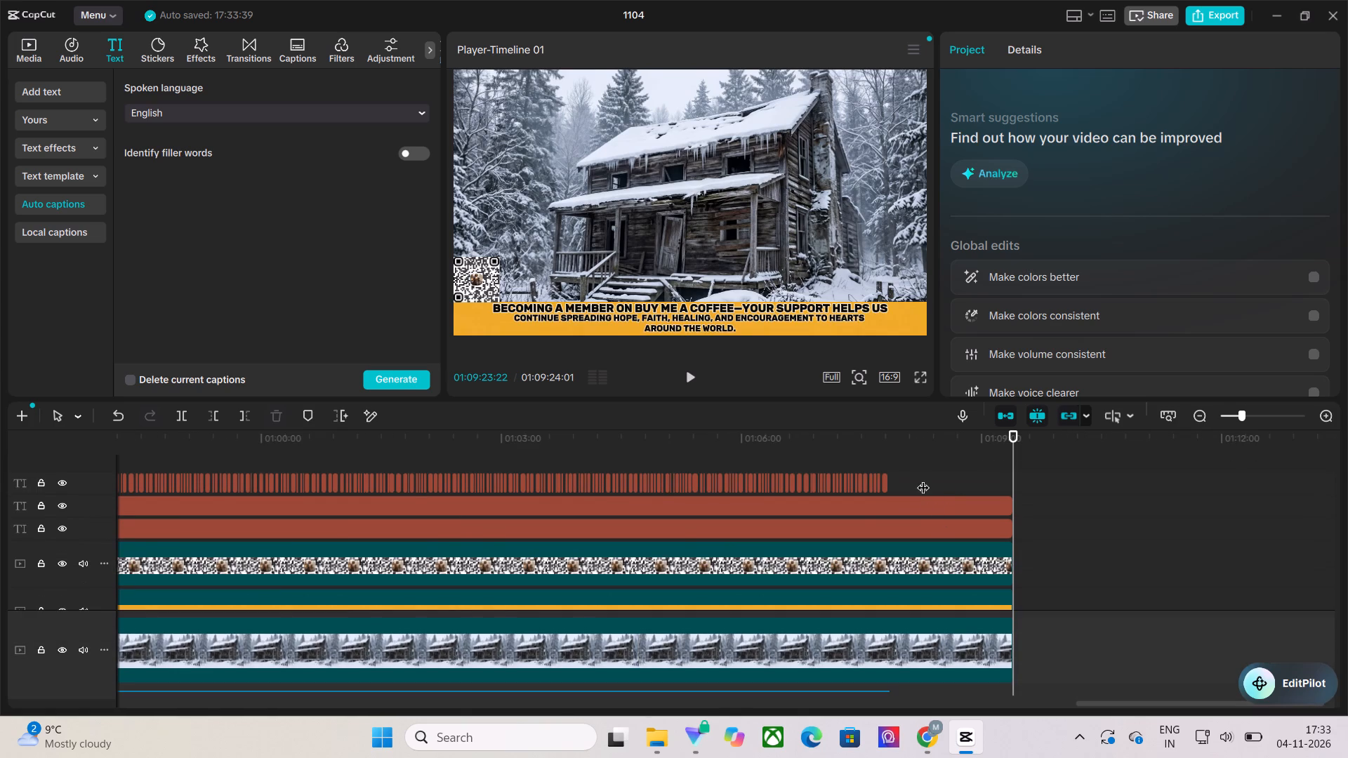
{"action": "left_click_drag", "start_coordinate": [925, 473], "coordinate": [918, 472]}
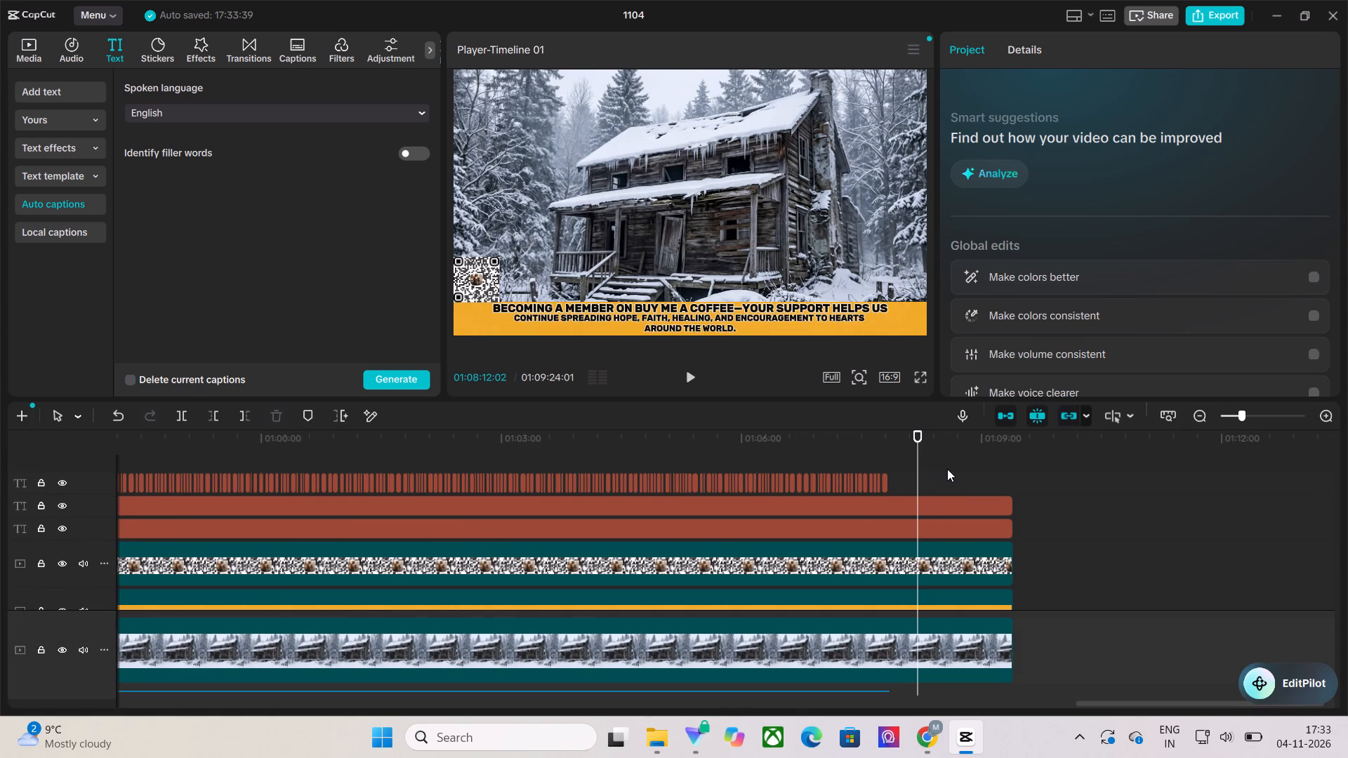
{"action": "left_click_drag", "start_coordinate": [947, 469], "coordinate": [1025, 680]}
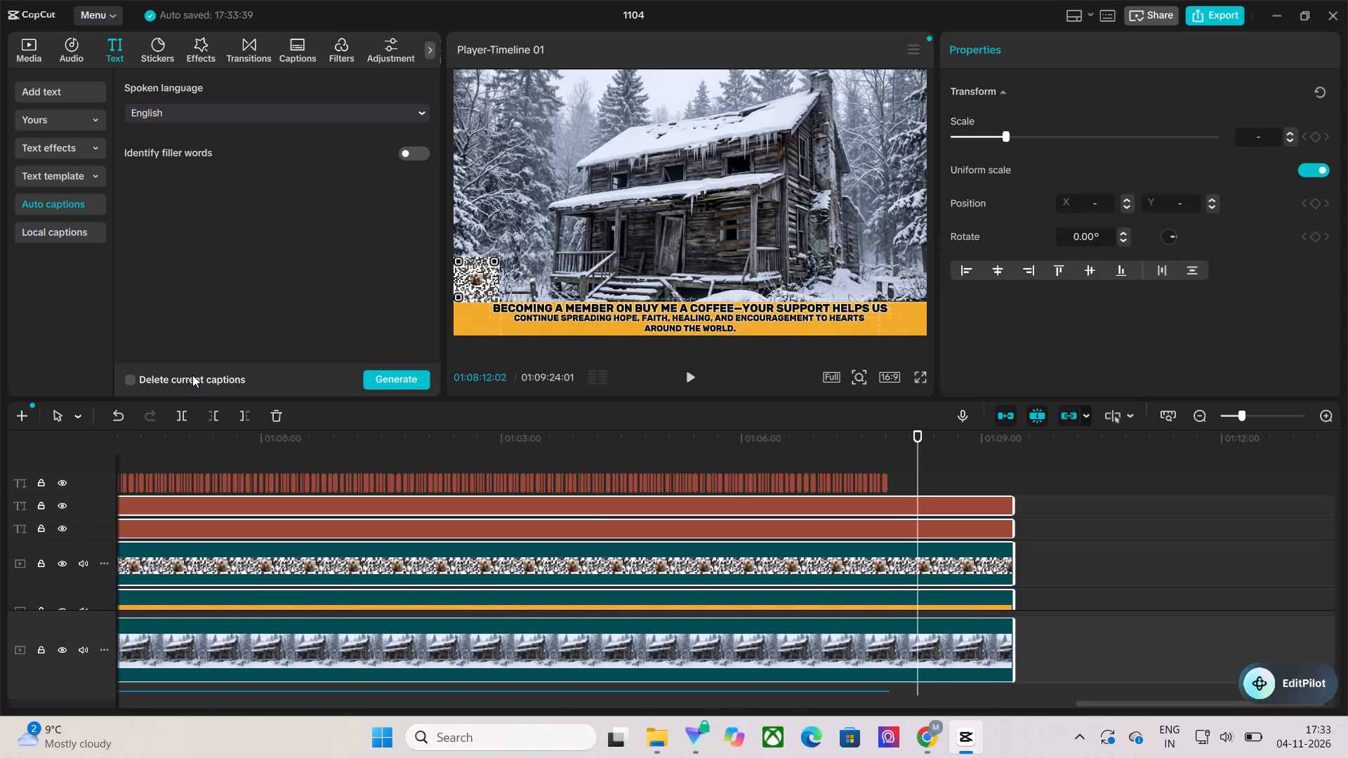
{"action": "left_click", "coordinate": [249, 413]}
Preview the last captions near the trimmed end of the video.
{"action": "scroll", "coordinate": [1097, 523], "scroll_direction": "up", "scroll_amount": 4}
{"action": "scroll", "coordinate": [1097, 523], "scroll_direction": "down", "scroll_amount": 5}
{"action": "scroll", "coordinate": [1067, 528], "scroll_direction": "up", "scroll_amount": 4}
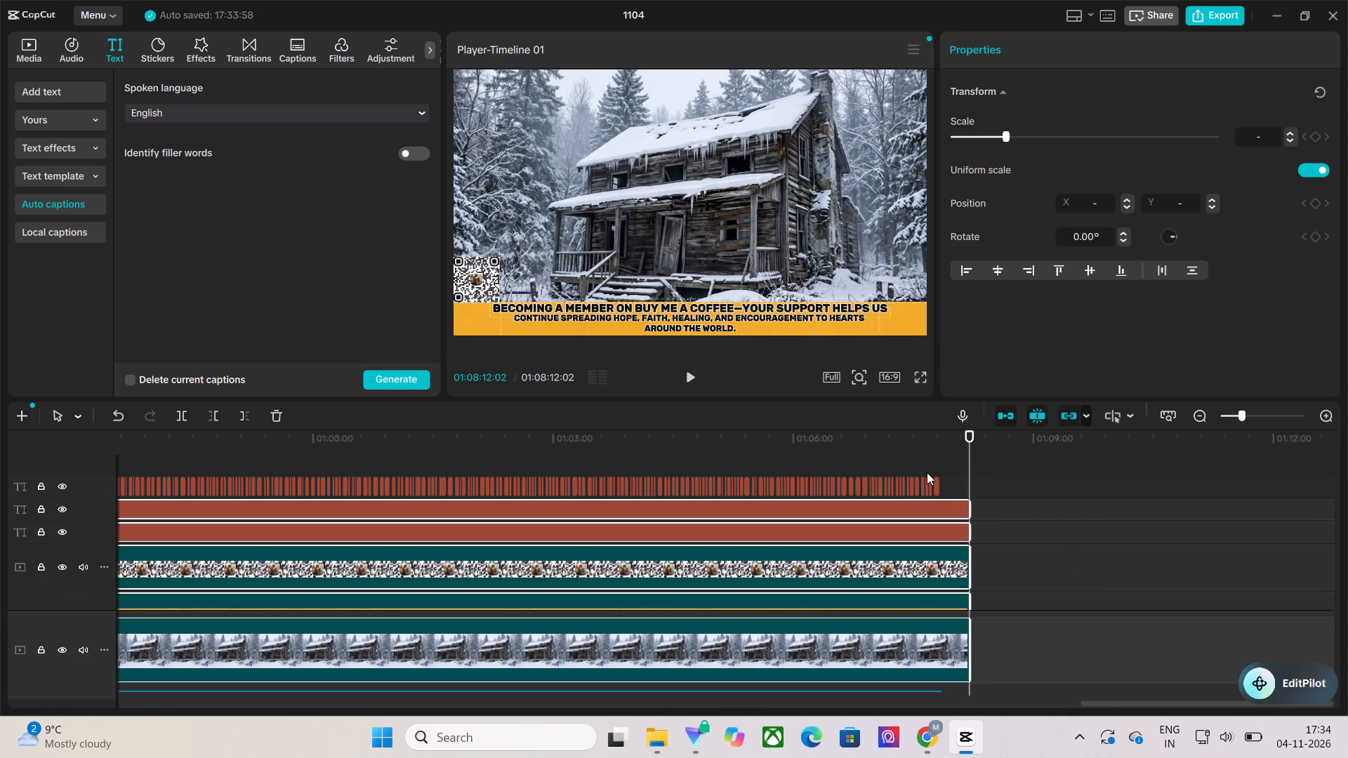
{"action": "left_click", "coordinate": [931, 460]}
{"action": "left_click", "coordinate": [691, 378]}
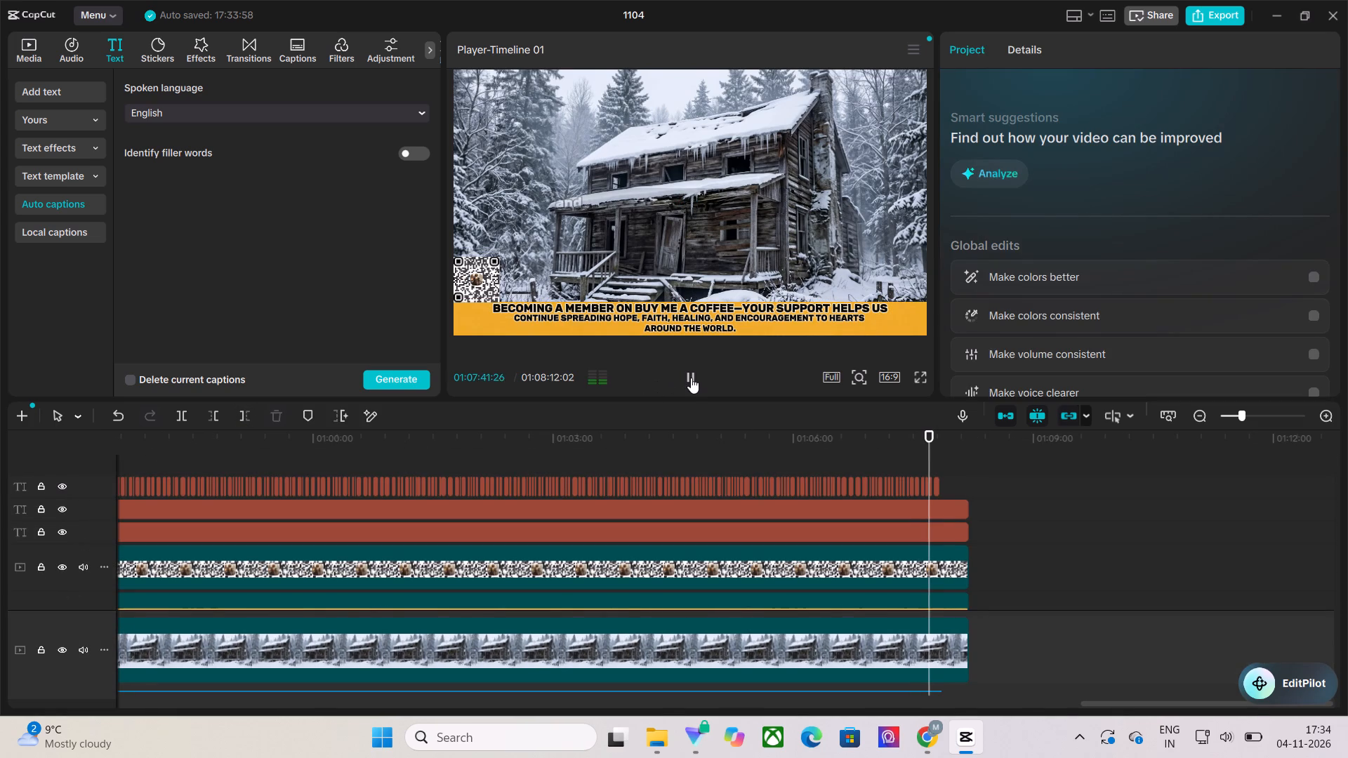
{"action": "left_click", "coordinate": [691, 378]}
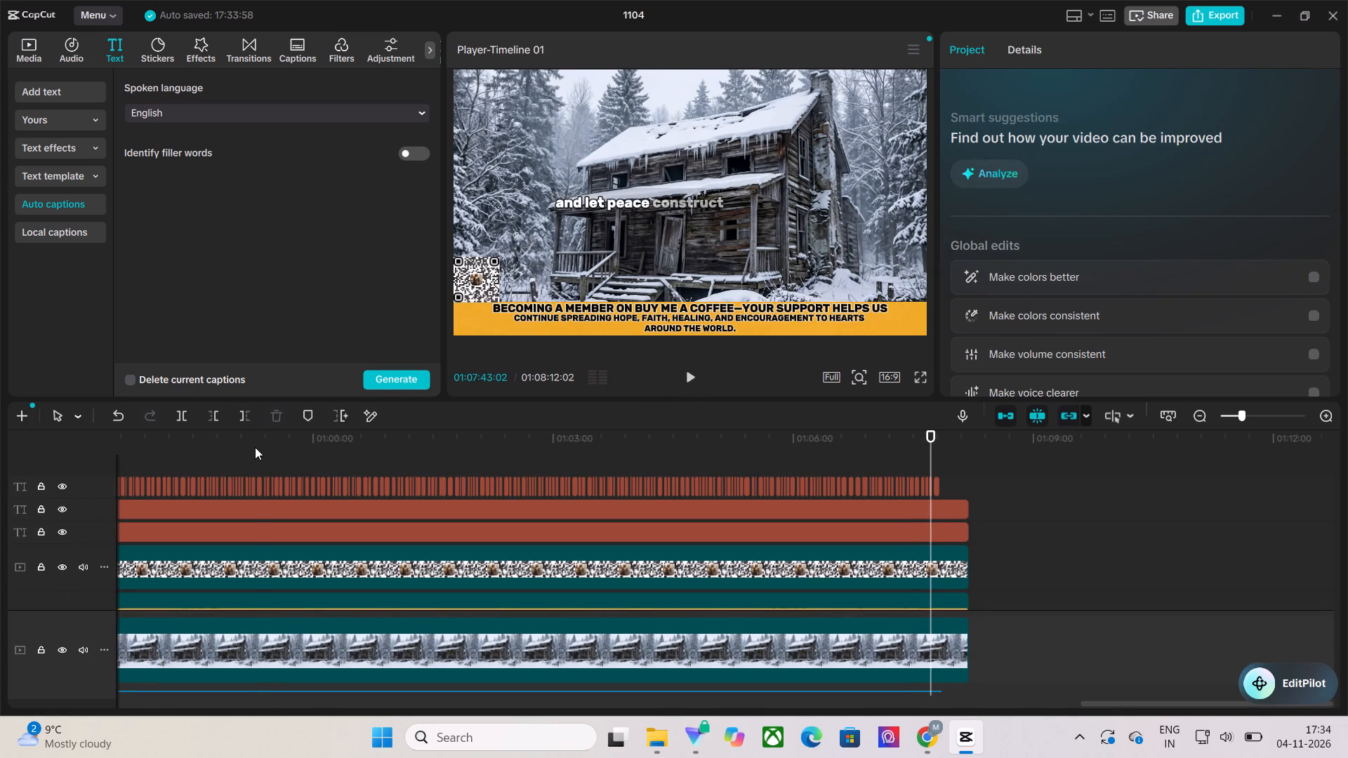
Return the playhead to the start of the timeline.
{"action": "left_click", "coordinate": [255, 447]}
{"action": "scroll", "coordinate": [255, 447], "scroll_direction": "down", "scroll_amount": 10, "text": "ctrl"}
{"action": "scroll", "coordinate": [395, 463], "scroll_direction": "down", "scroll_amount": 11, "text": "ctrl"}
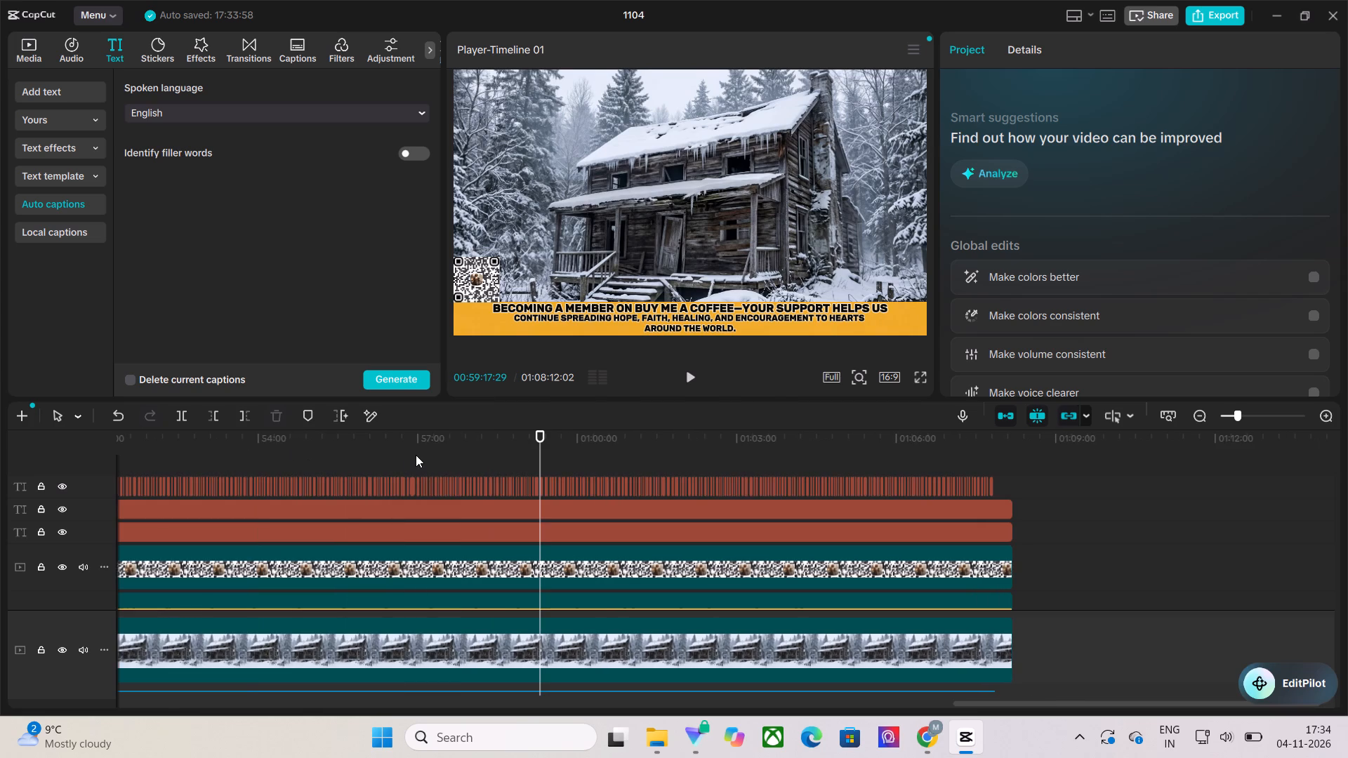
{"action": "scroll", "coordinate": [416, 455], "scroll_direction": "down", "scroll_amount": 4, "text": "ctrl"}
{"action": "scroll", "coordinate": [343, 461], "scroll_direction": "down", "scroll_amount": 4, "text": "ctrl"}
{"action": "scroll", "coordinate": [249, 448], "scroll_direction": "down", "scroll_amount": 7, "text": "ctrl"}
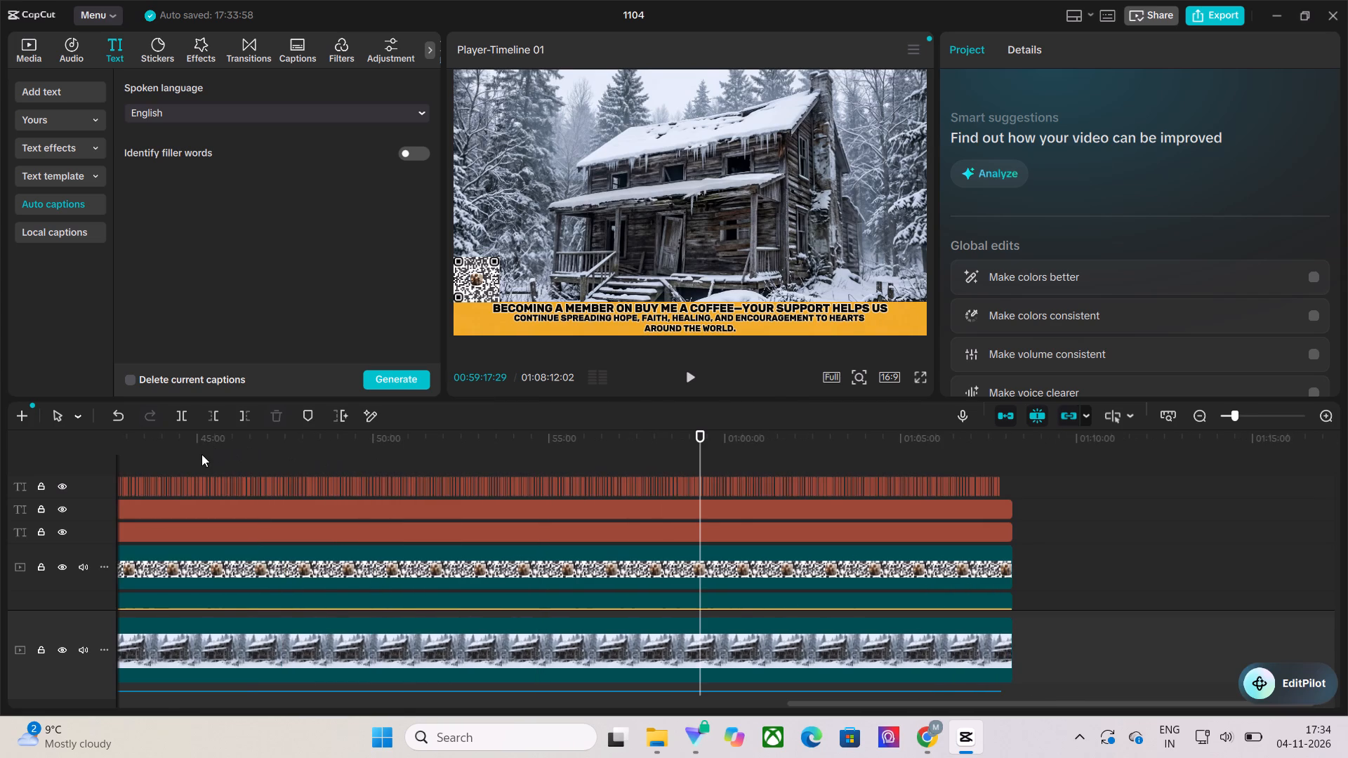
{"action": "scroll", "coordinate": [201, 454], "scroll_direction": "down", "scroll_amount": 11, "text": "ctrl"}
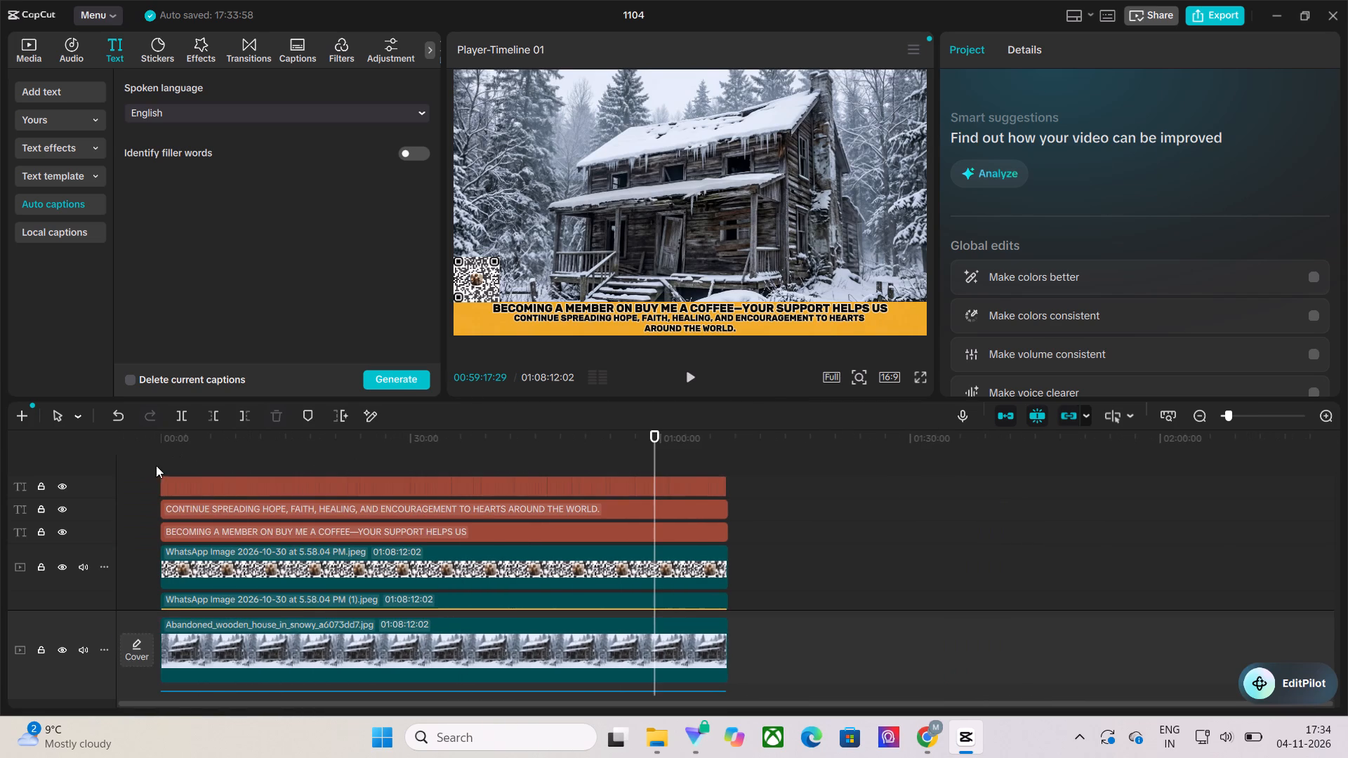
{"action": "left_click", "coordinate": [173, 453]}
{"action": "left_click_drag", "start_coordinate": [173, 453], "coordinate": [148, 452]}
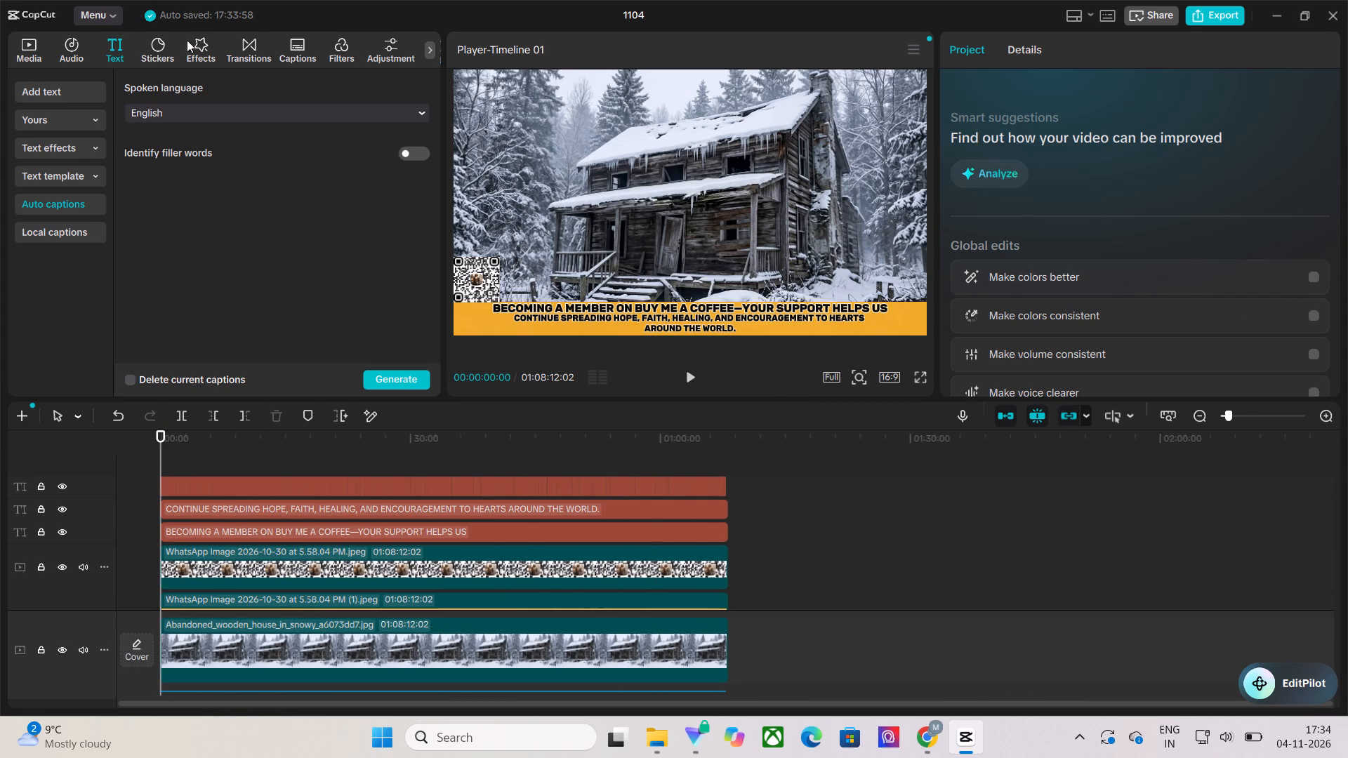
Search the video effects for snow and add the blue-background Snow Dust effect at the start of the timeline.
{"action": "left_click", "coordinate": [201, 39]}
{"action": "left_click", "coordinate": [232, 95]}
{"action": "left_click", "coordinate": [208, 131]}
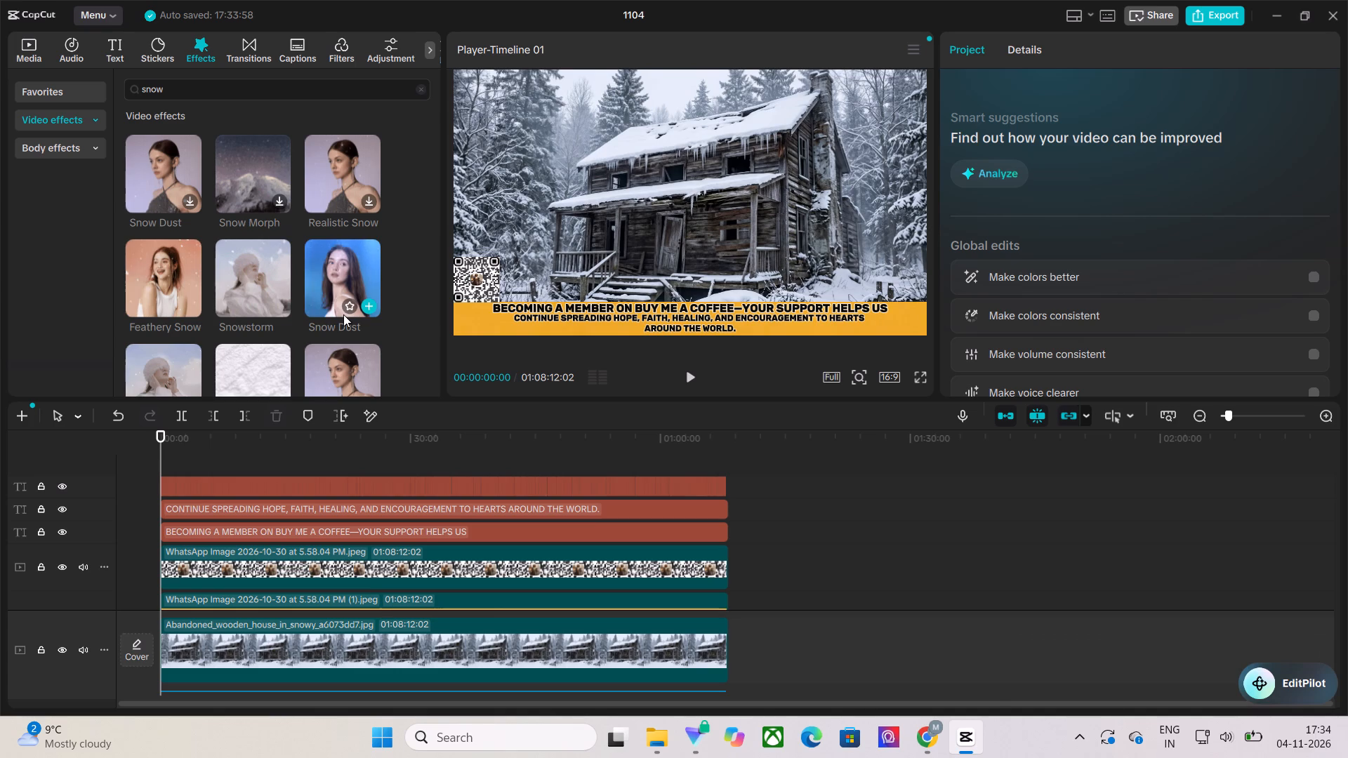
{"action": "scroll", "coordinate": [827, 527], "scroll_direction": "down", "scroll_amount": 4}
{"action": "scroll", "coordinate": [827, 527], "scroll_direction": "up", "scroll_amount": 4}
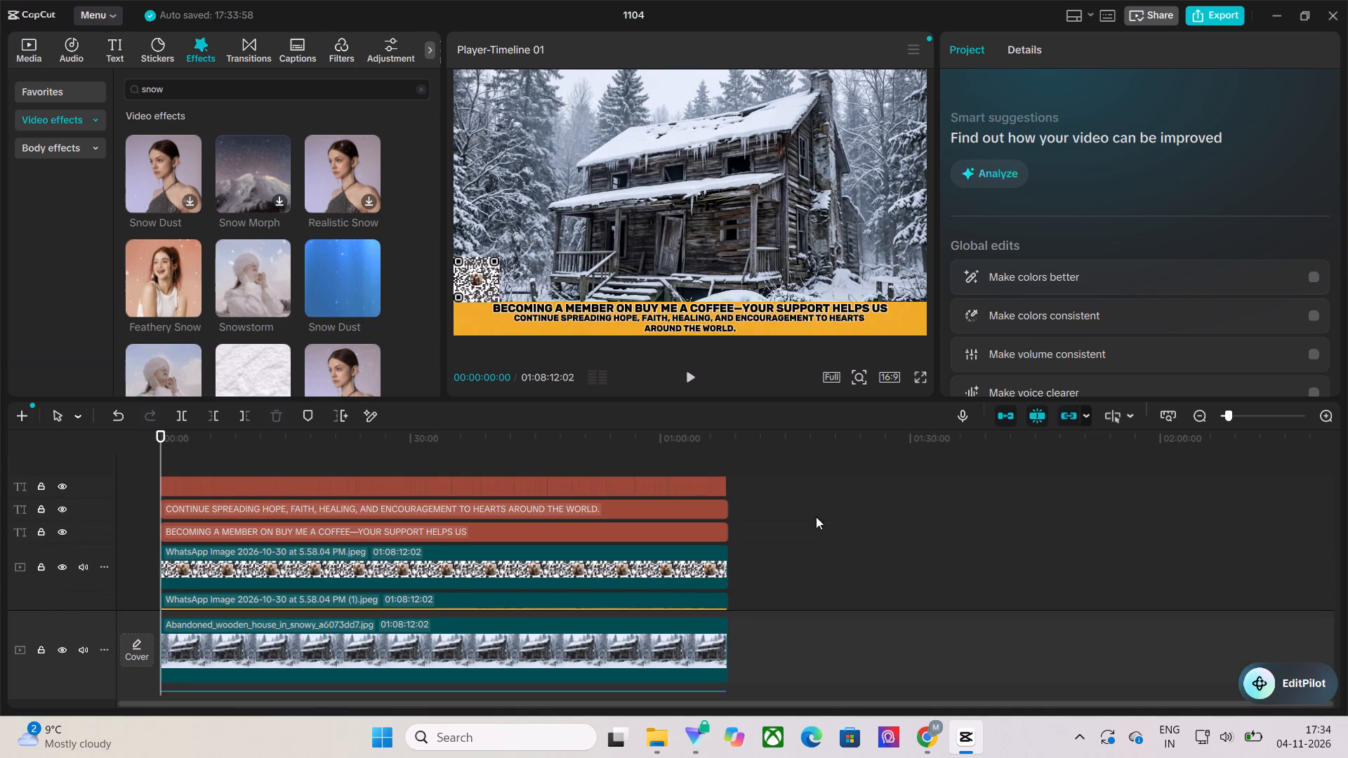
{"action": "left_click", "coordinate": [346, 262]}
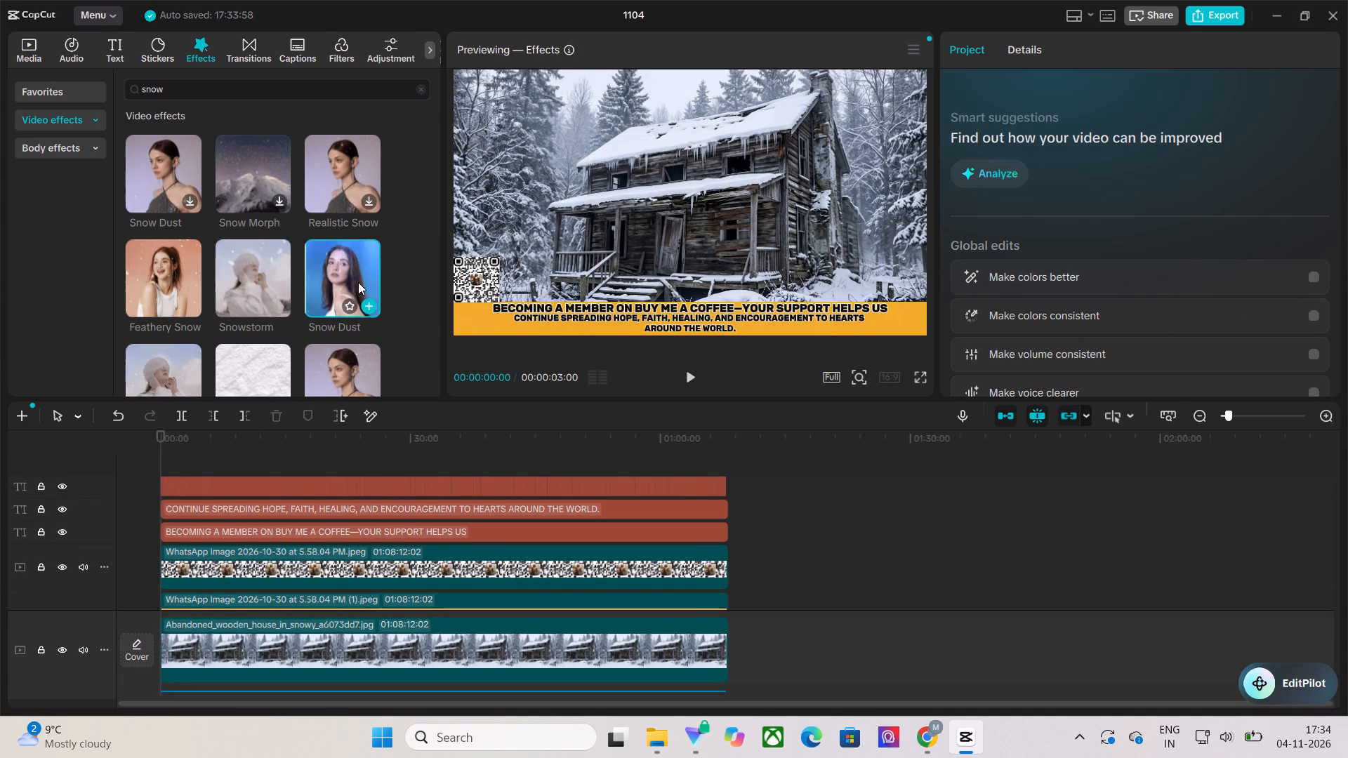
{"action": "left_click", "coordinate": [371, 305]}
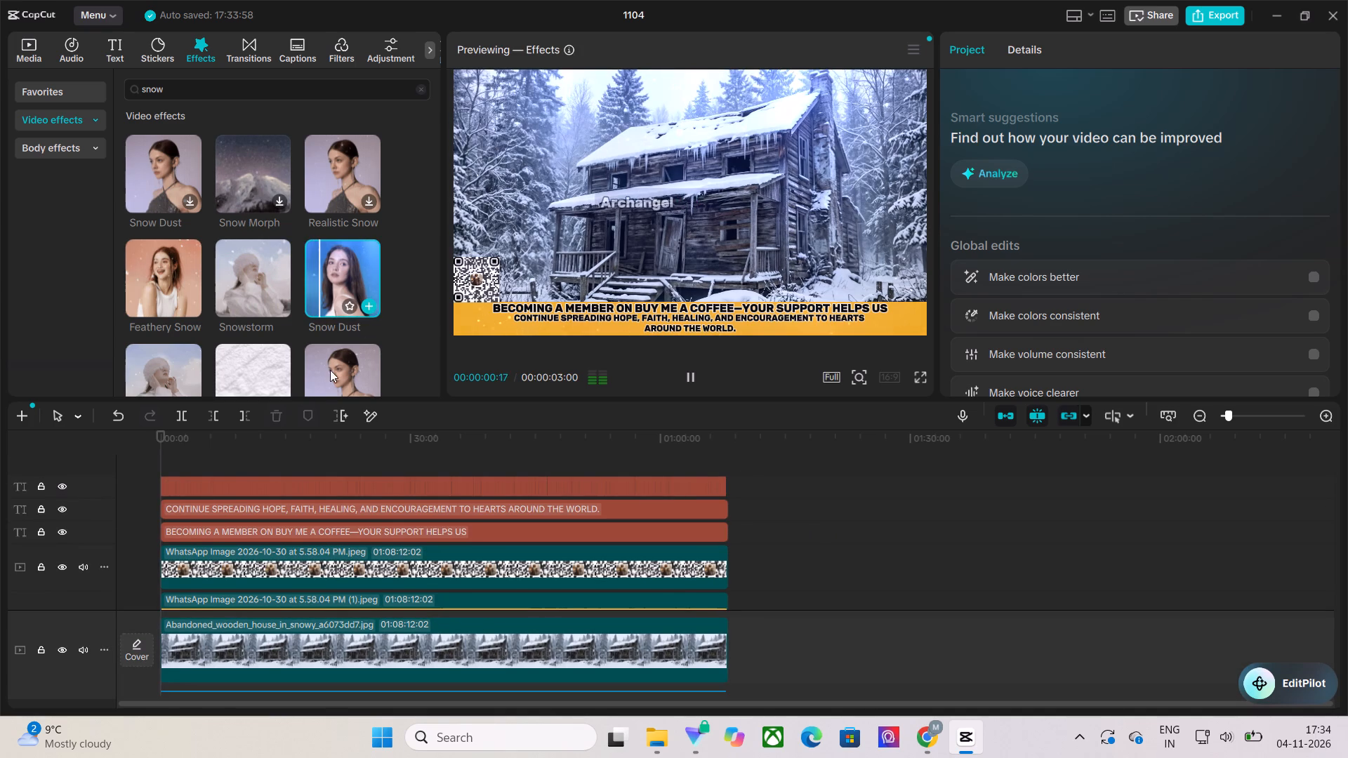
Extend the Snow Dust effect to the end of the video.
{"action": "left_click_drag", "start_coordinate": [160, 483], "coordinate": [703, 481]}
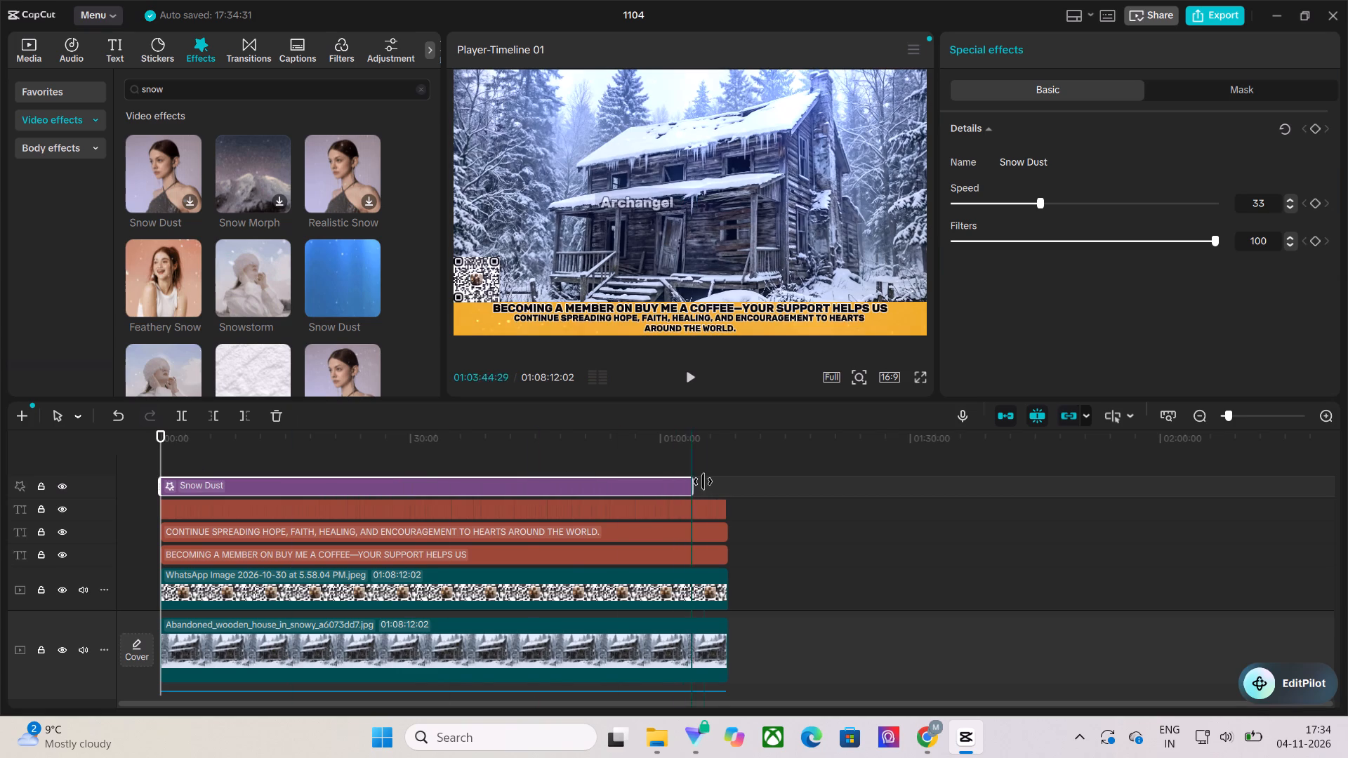
{"action": "left_click_drag", "start_coordinate": [703, 481], "coordinate": [722, 481]}
Move the Snow Dust effect layer below the captions, membership texts, QR code and yellow band, directly above the house image.
{"action": "left_click_drag", "start_coordinate": [703, 484], "coordinate": [727, 531]}
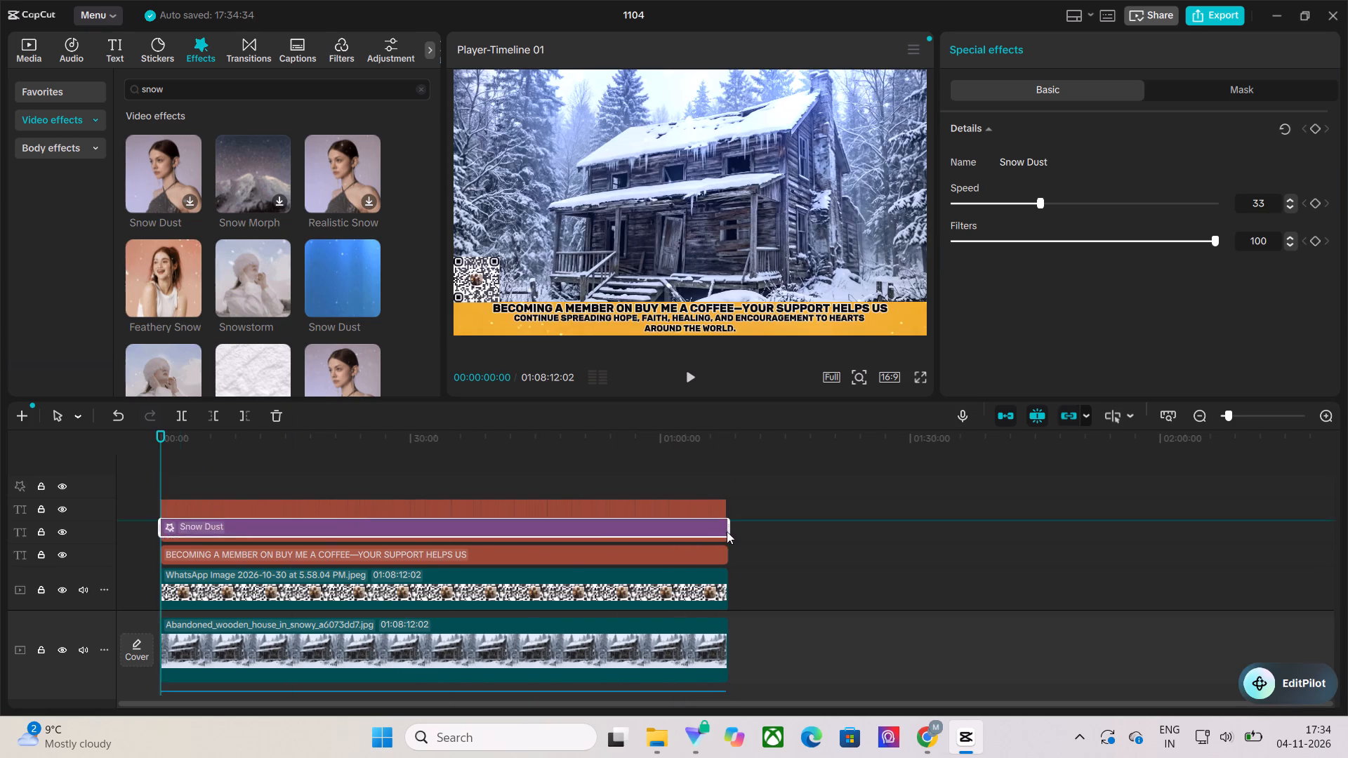
{"action": "left_click_drag", "start_coordinate": [727, 531], "coordinate": [703, 608]}
{"action": "scroll", "coordinate": [798, 537], "scroll_direction": "down", "scroll_amount": 1}
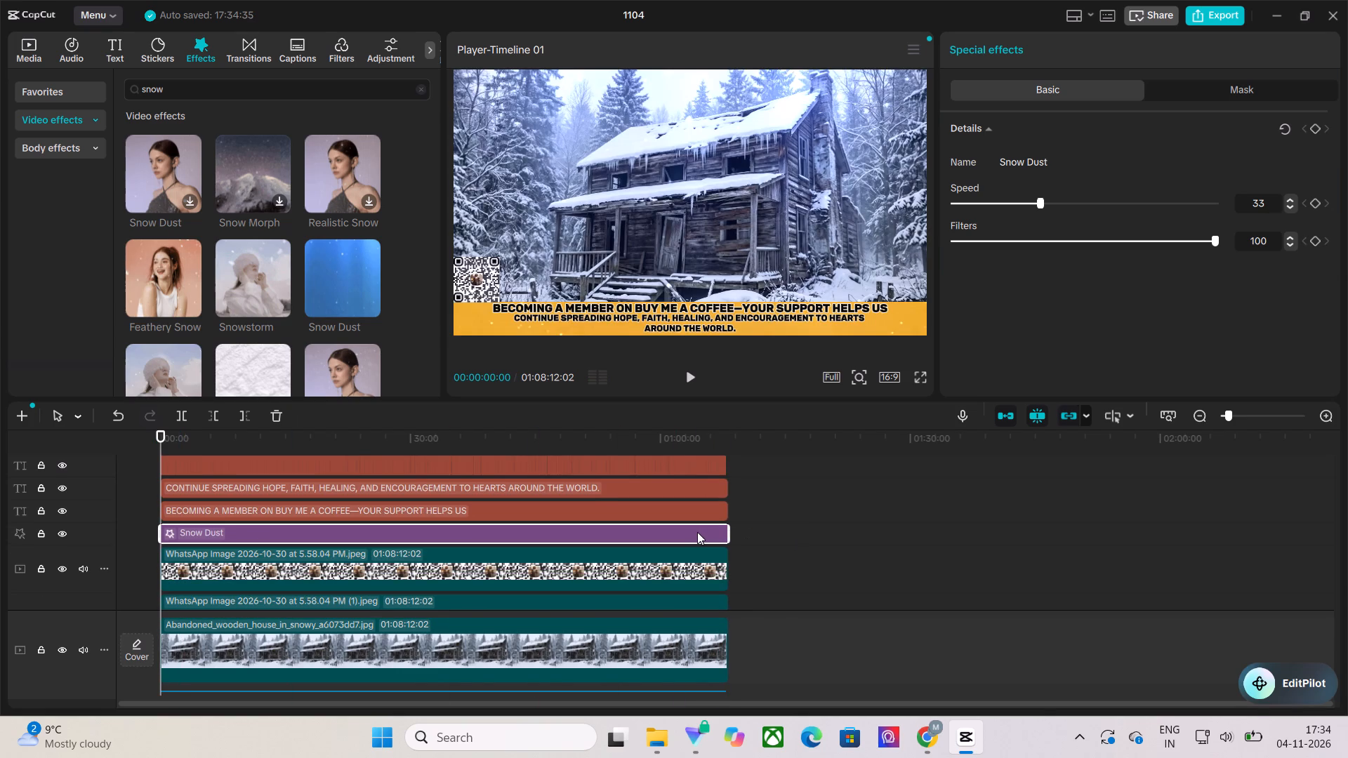
{"action": "left_click_drag", "start_coordinate": [697, 532], "coordinate": [697, 605]}
{"action": "scroll", "coordinate": [773, 536], "scroll_direction": "down", "scroll_amount": 2}
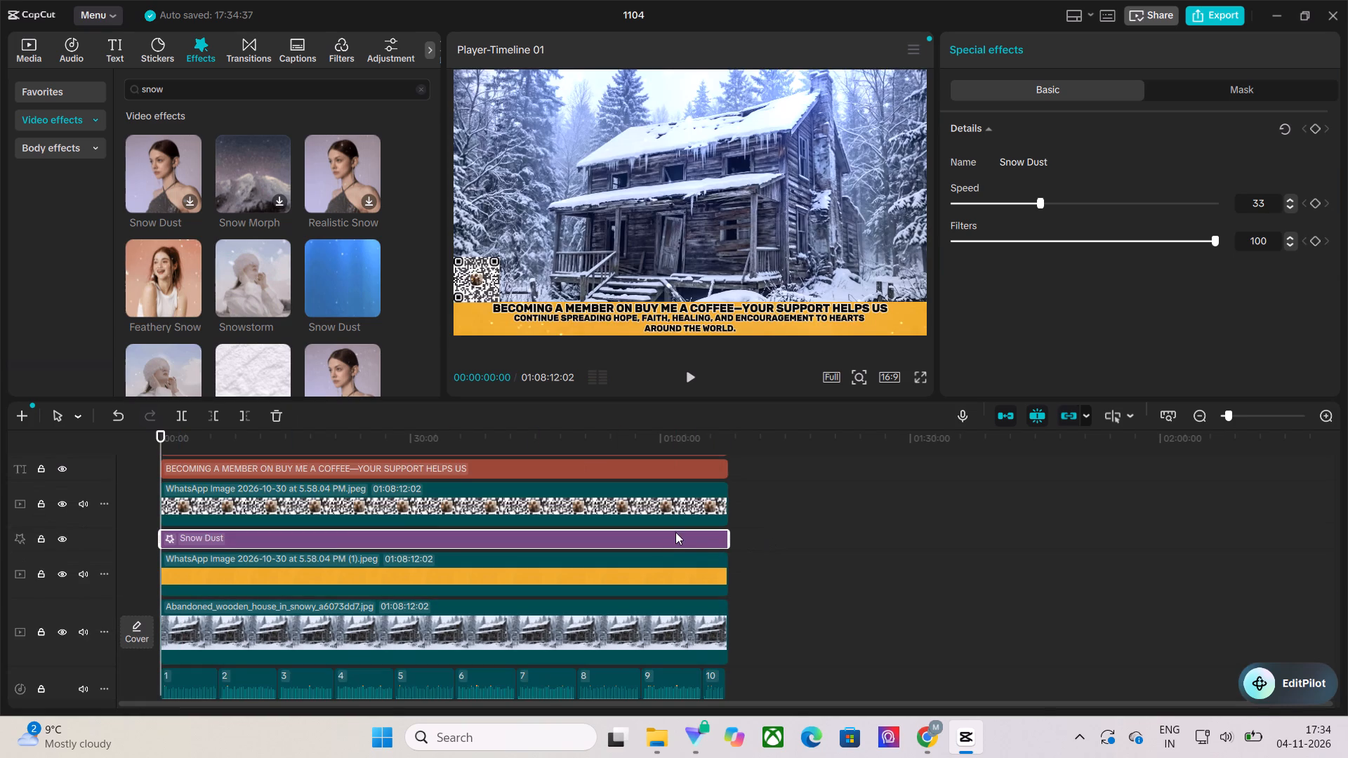
{"action": "left_click_drag", "start_coordinate": [665, 543], "coordinate": [665, 608]}
{"action": "left_click_drag", "start_coordinate": [717, 587], "coordinate": [702, 587]}
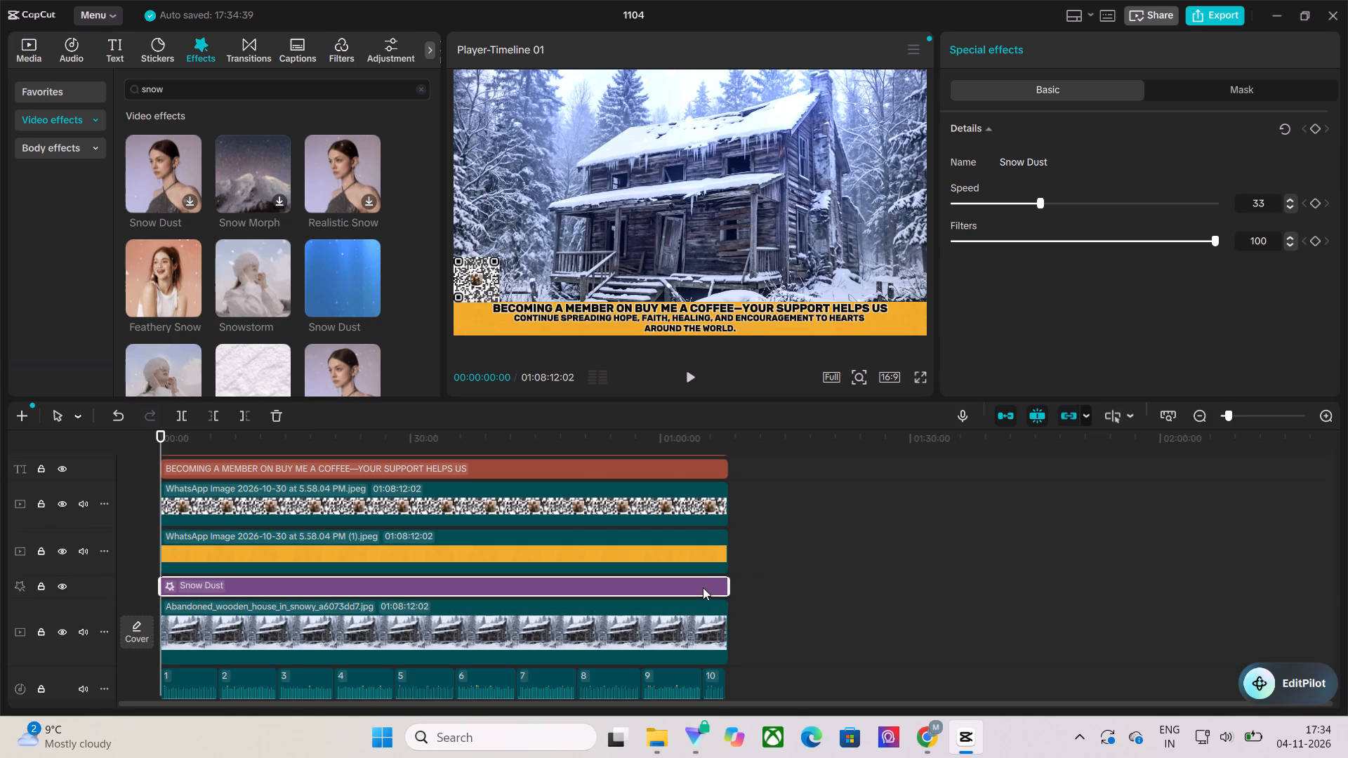
{"action": "left_click", "coordinate": [746, 575]}
{"action": "scroll", "coordinate": [824, 532], "scroll_direction": "up", "scroll_amount": 4}
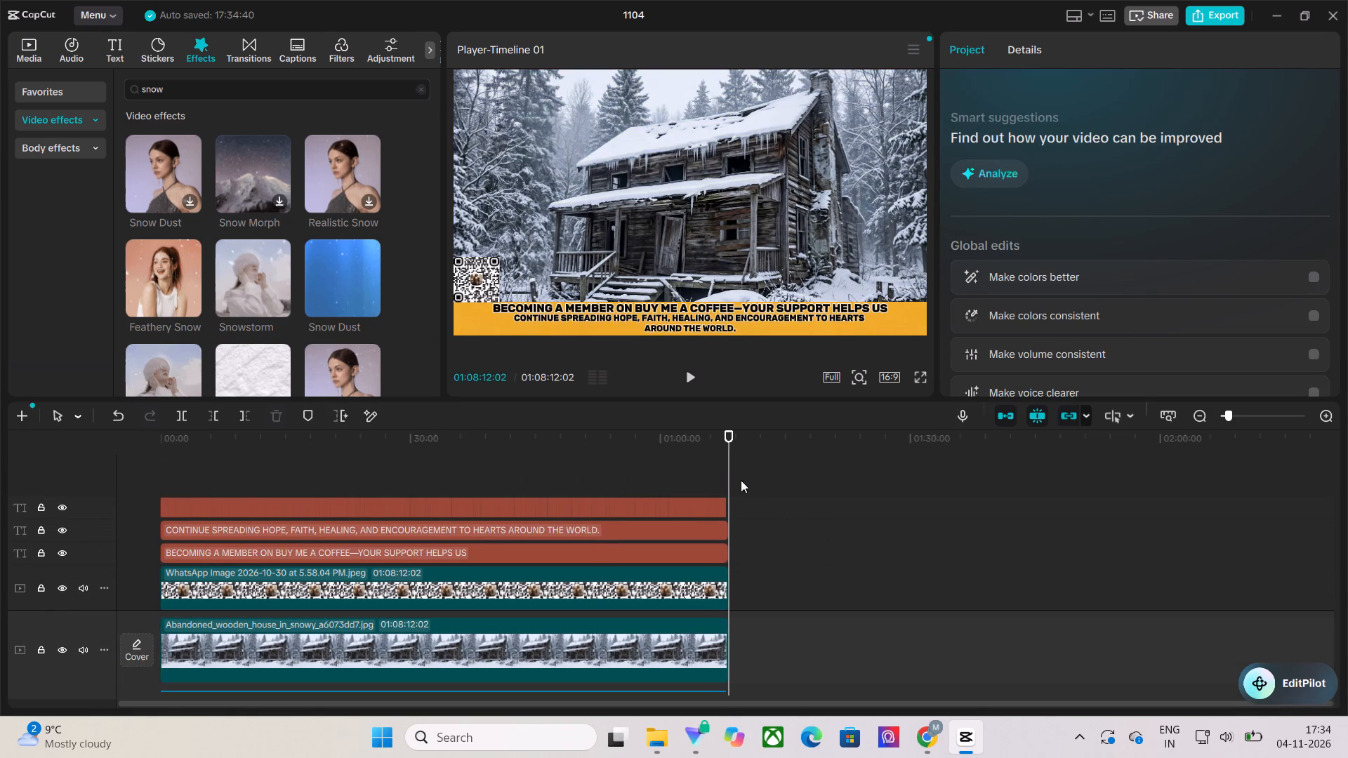
Preview short passages near the end of the video to check the captions and snow effect, leaving playback paused.
{"action": "left_click", "coordinate": [720, 479]}
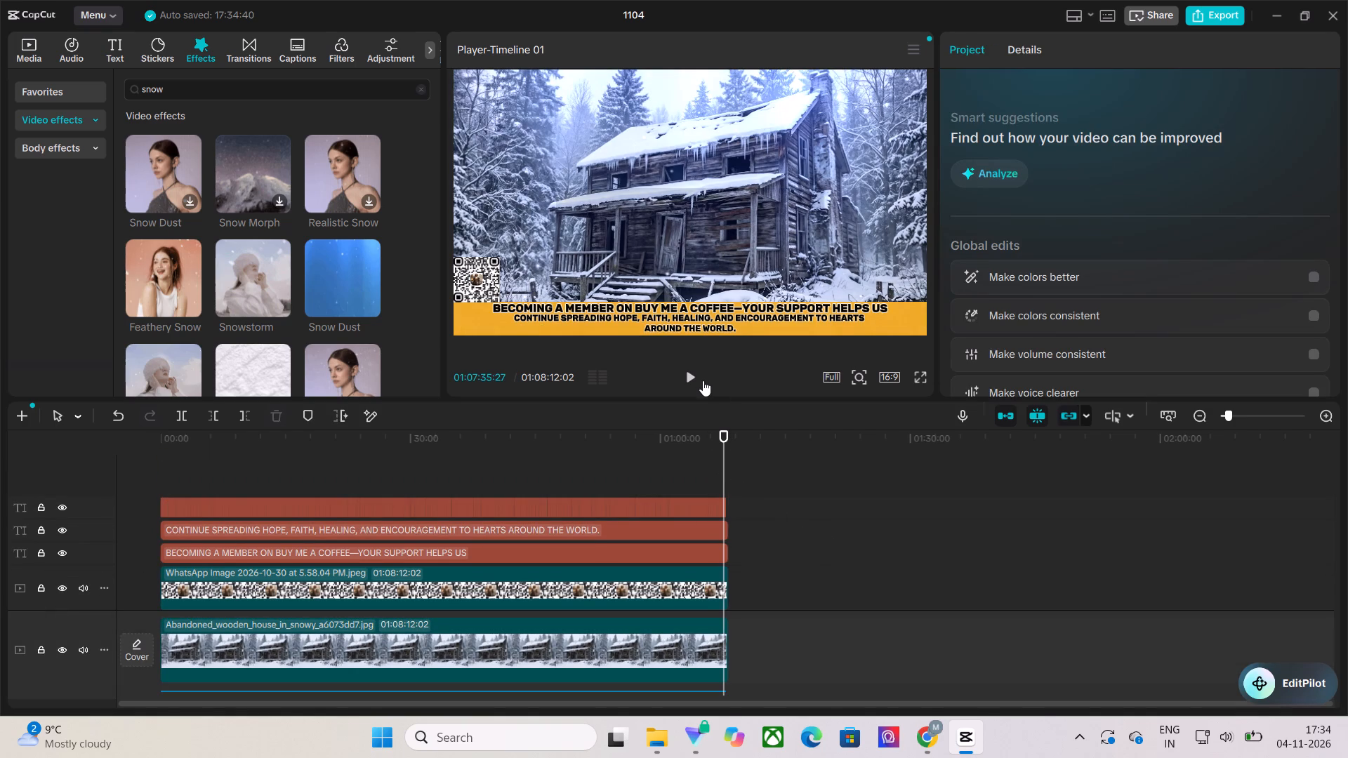
{"action": "left_click", "coordinate": [695, 378]}
{"action": "double_click", "coordinate": [695, 378]}
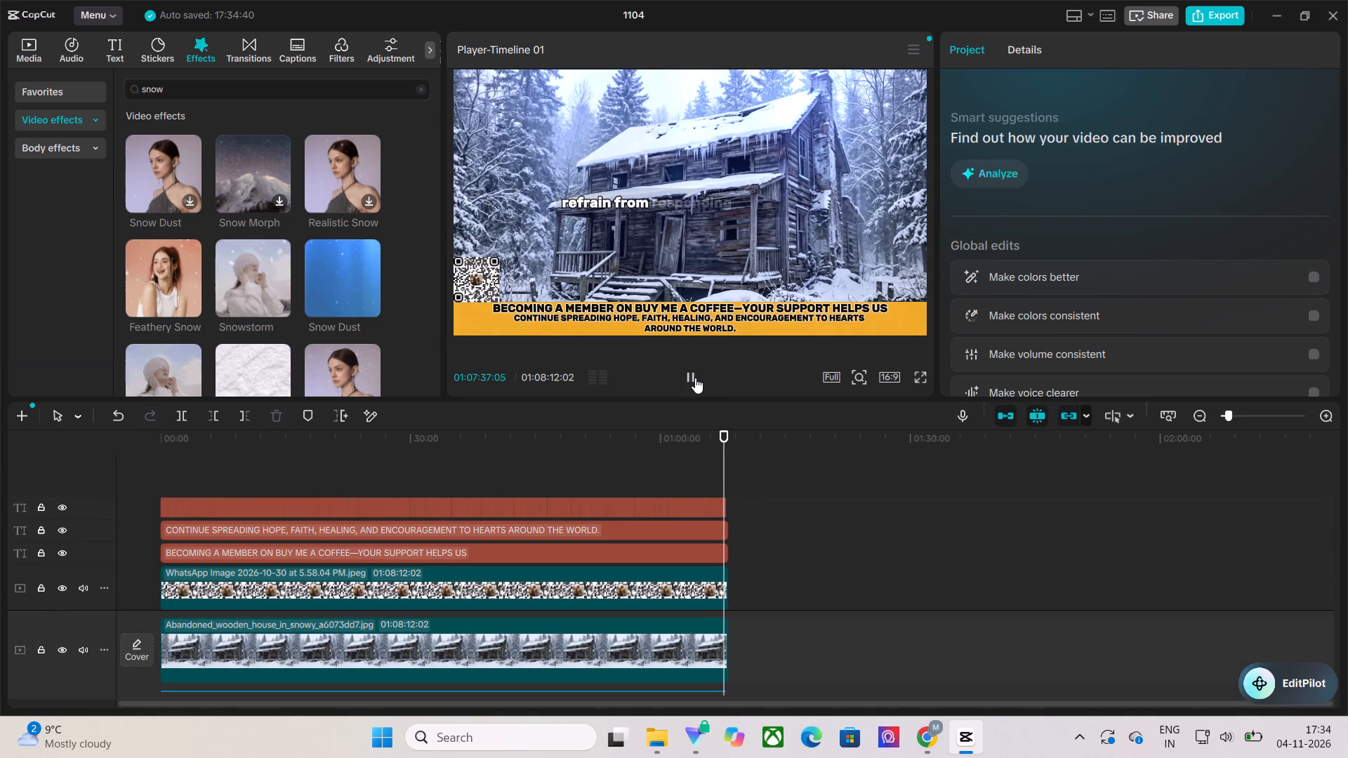
{"action": "left_click", "coordinate": [688, 458]}
{"action": "left_click", "coordinate": [687, 370]}
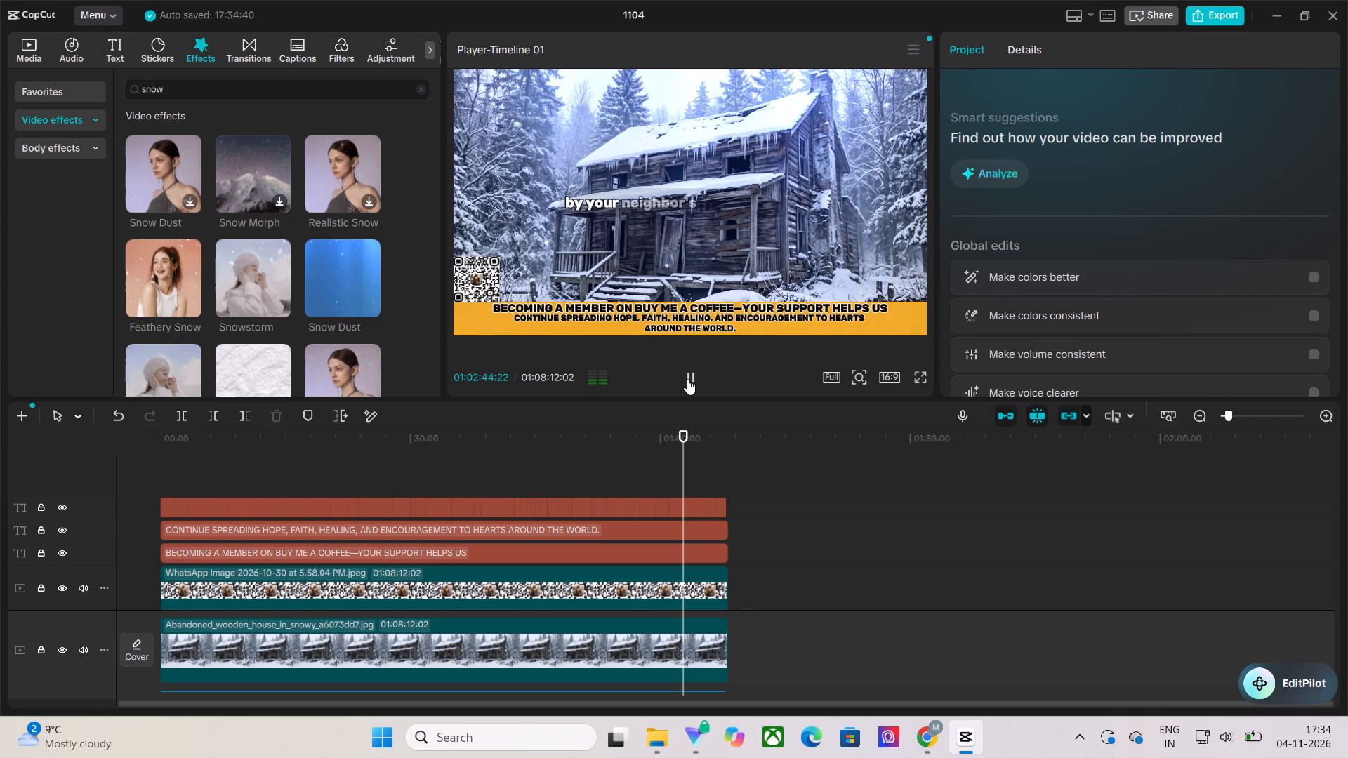
{"action": "left_click", "coordinate": [687, 379]}
Export the video as 1104 to the Downloads folder in mp4 format at 1080P, H.264 and 30fps.
{"action": "left_click", "coordinate": [1215, 9]}
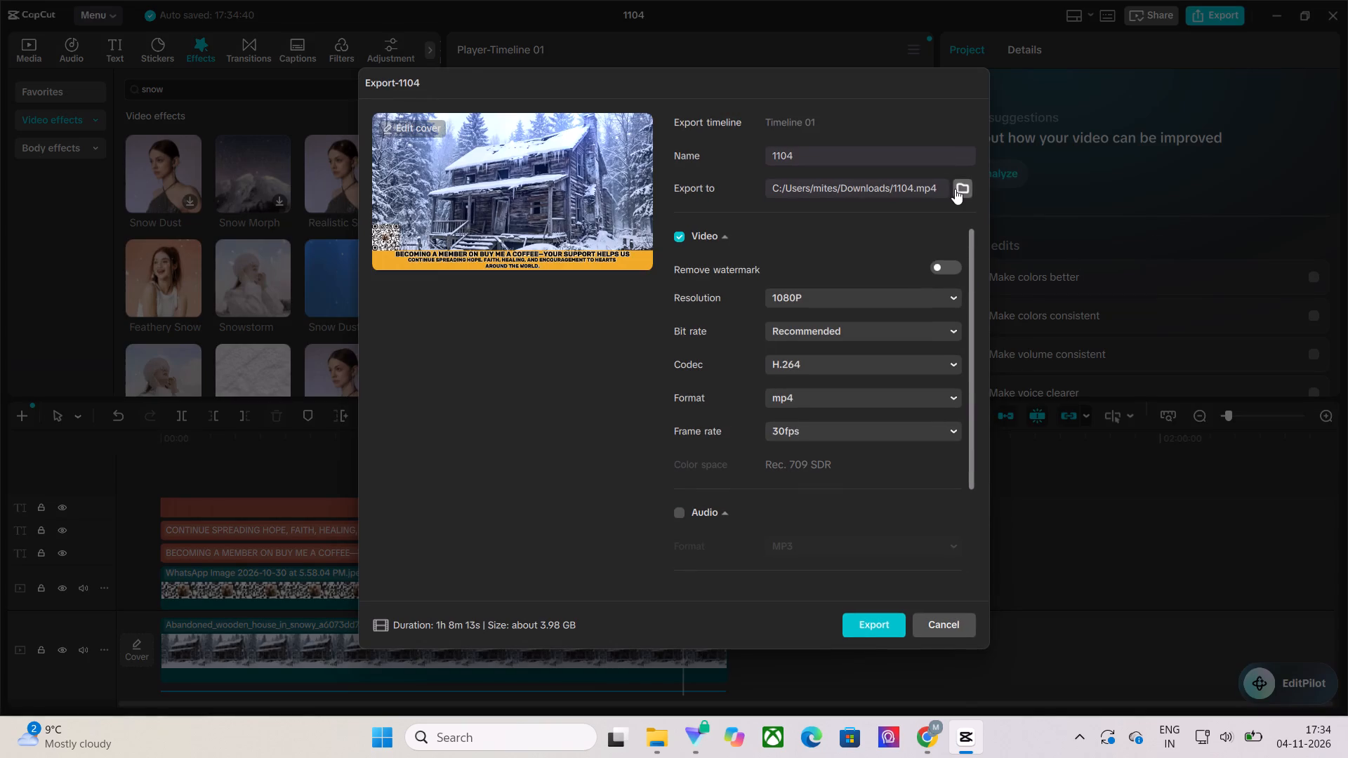
{"action": "left_click", "coordinate": [955, 189]}
{"action": "left_click", "coordinate": [470, 290]}
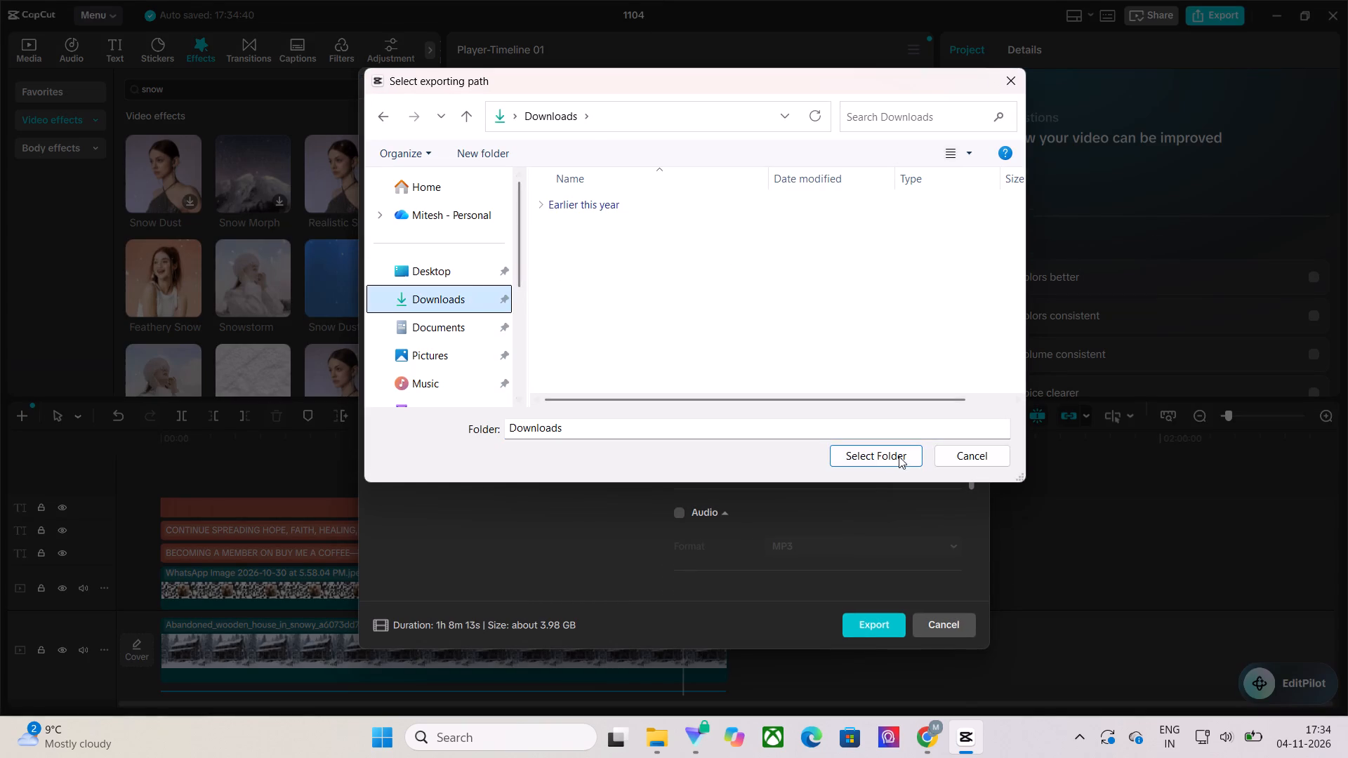
{"action": "left_click", "coordinate": [900, 458]}
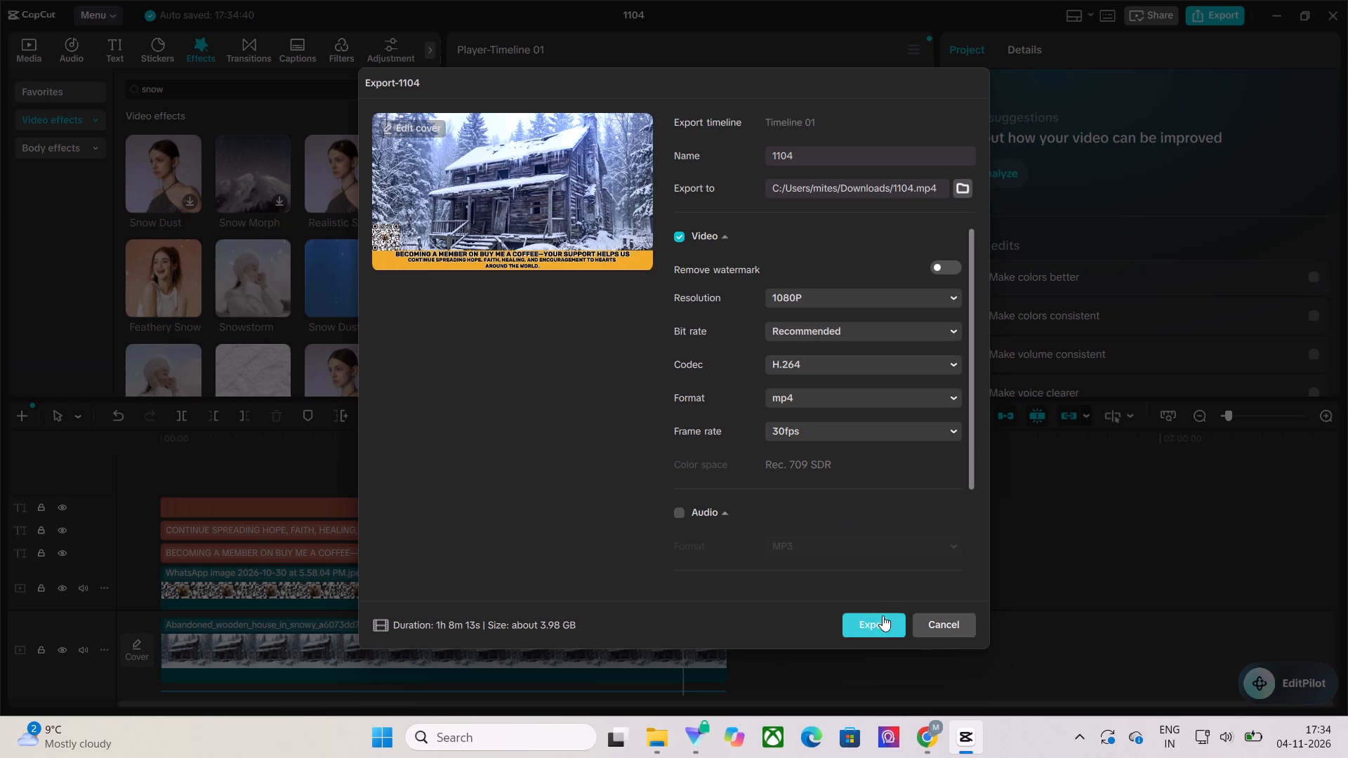
{"action": "left_click", "coordinate": [873, 623]}
{"action": "left_click", "coordinate": [861, 537]}
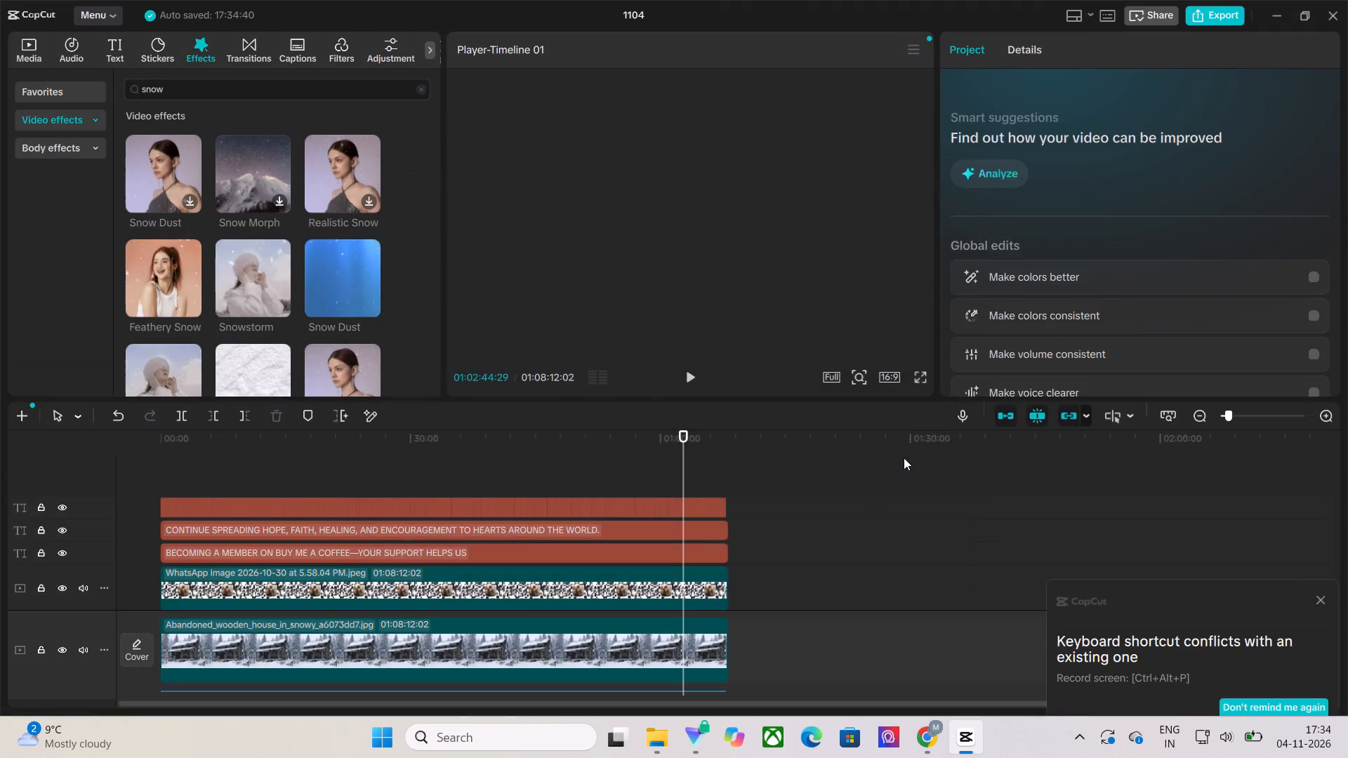
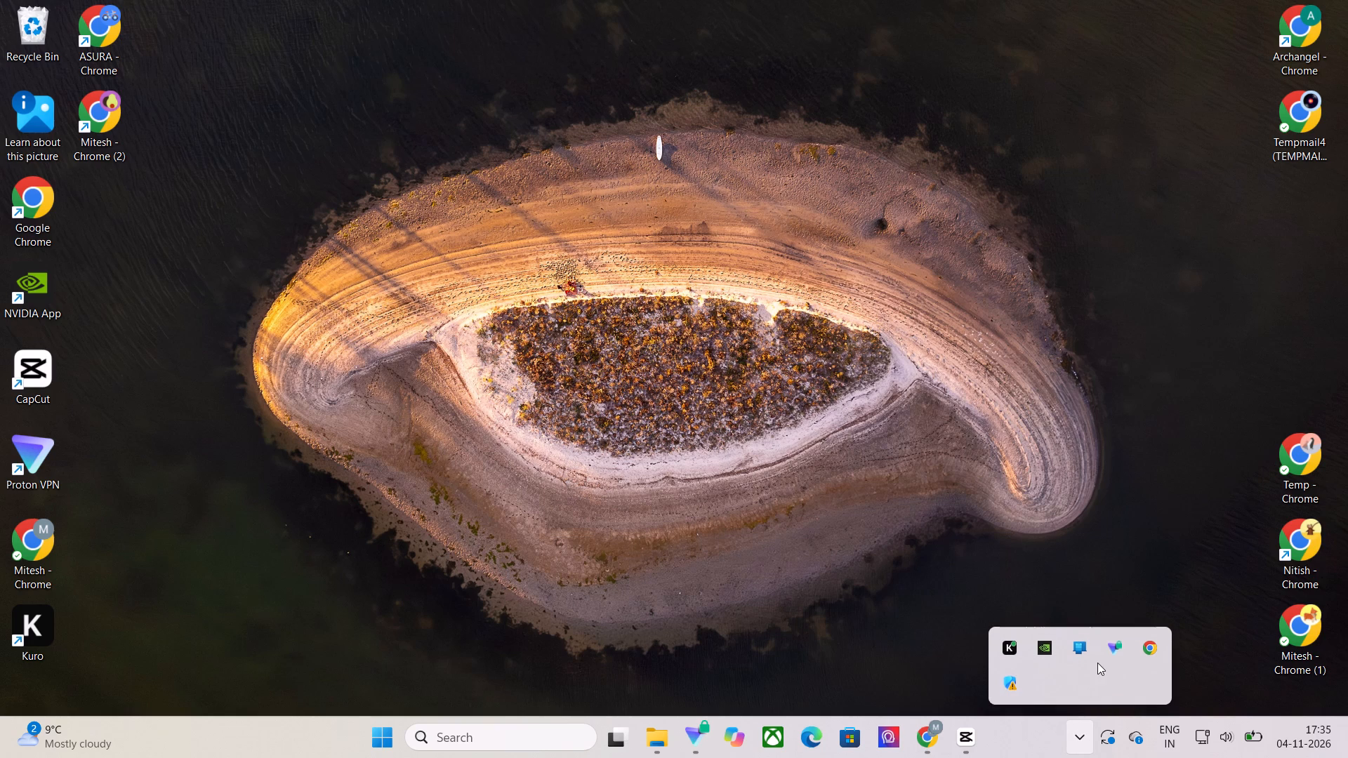
Exit Proton VPN completely, confirming the disconnection.
{"action": "right_click", "coordinate": [1122, 652]}
{"action": "left_click", "coordinate": [1164, 627]}
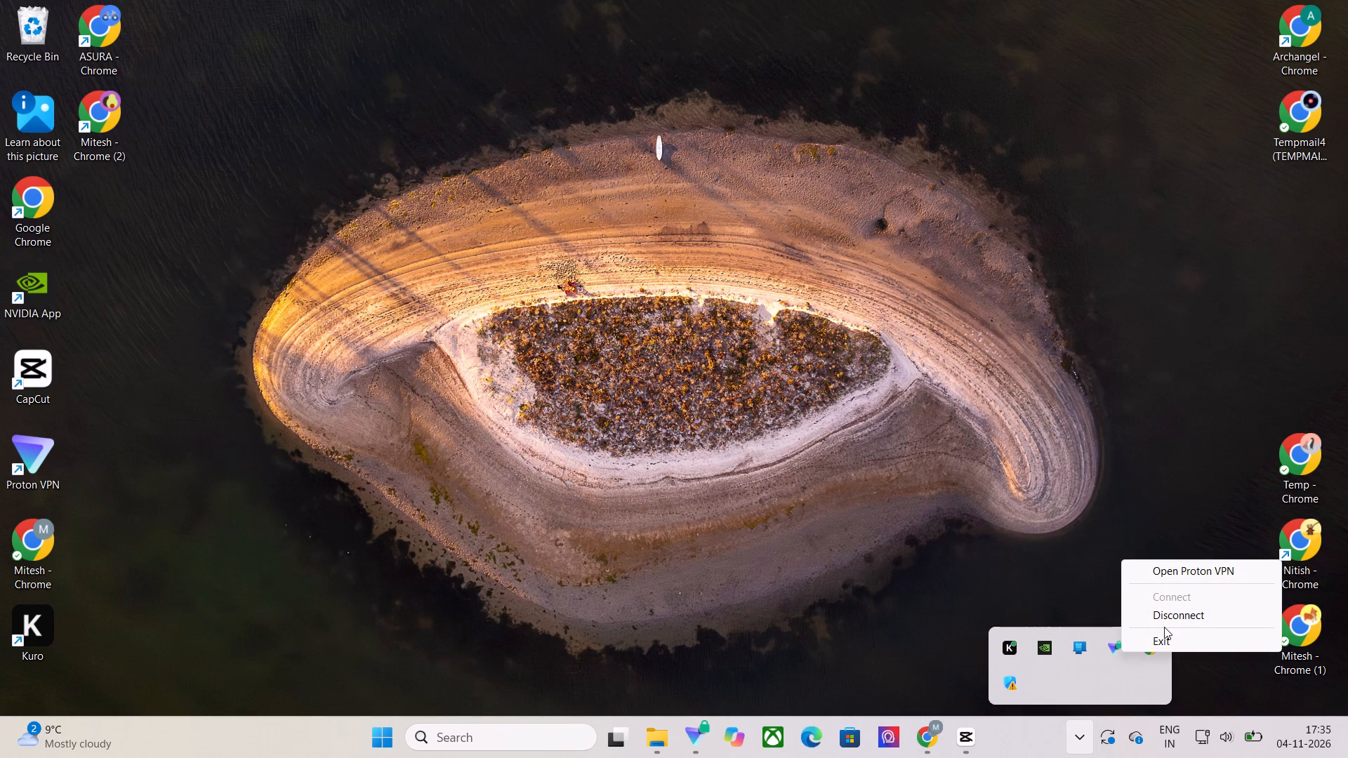
{"action": "left_click", "coordinate": [1158, 641]}
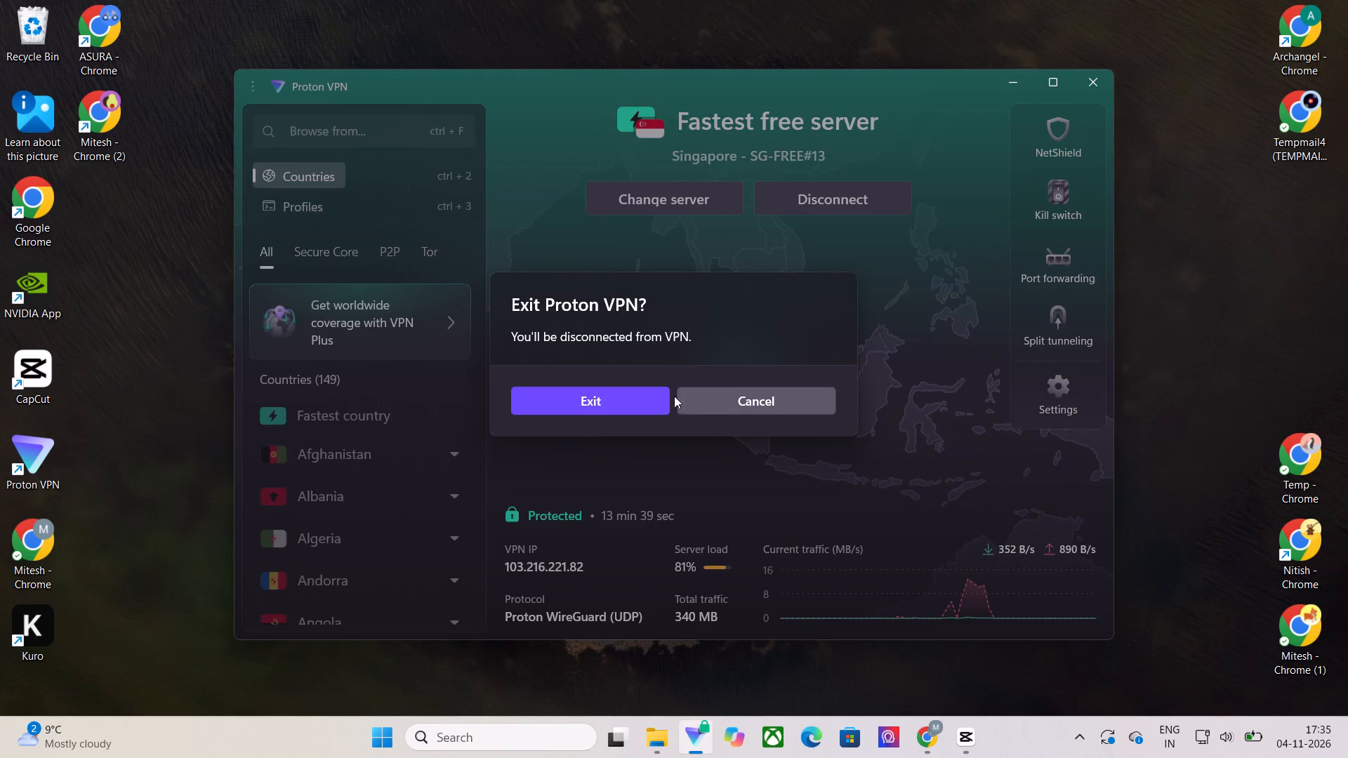
{"action": "left_click", "coordinate": [642, 399]}
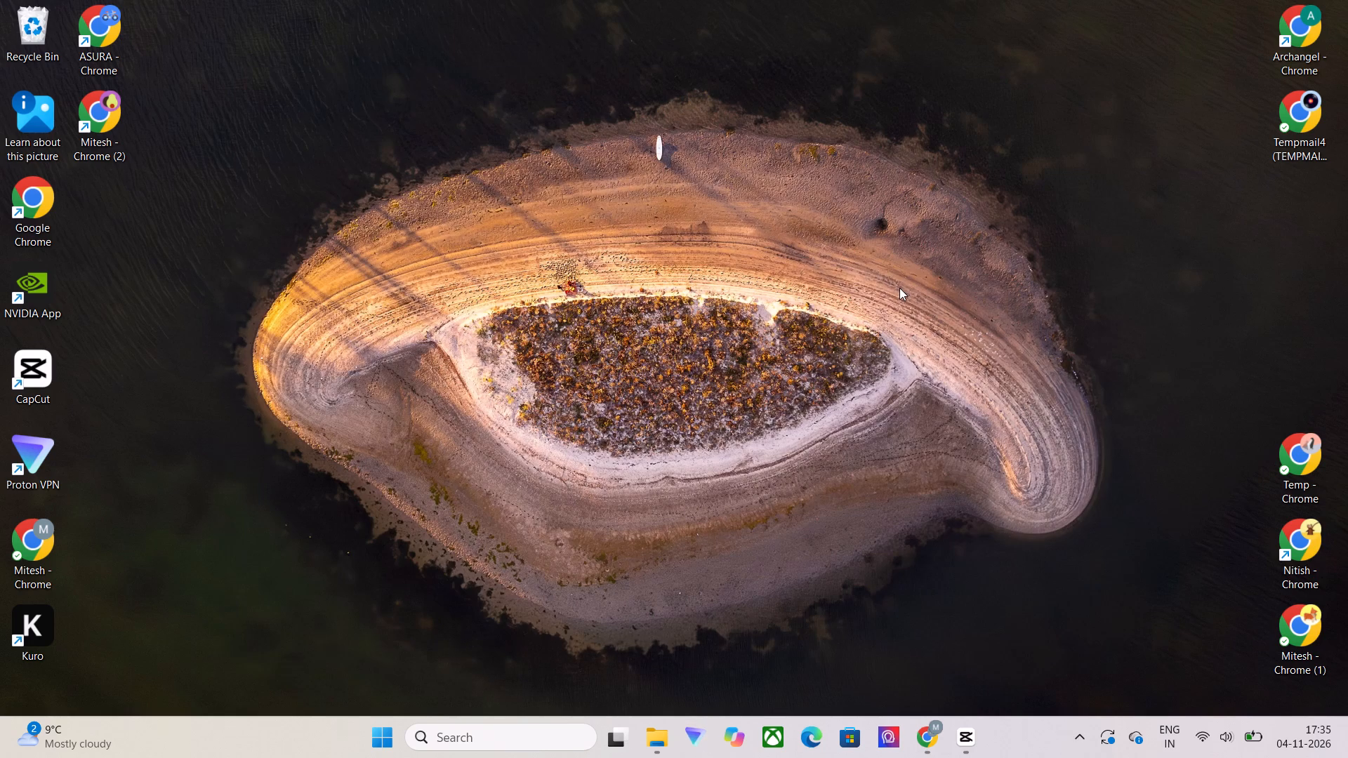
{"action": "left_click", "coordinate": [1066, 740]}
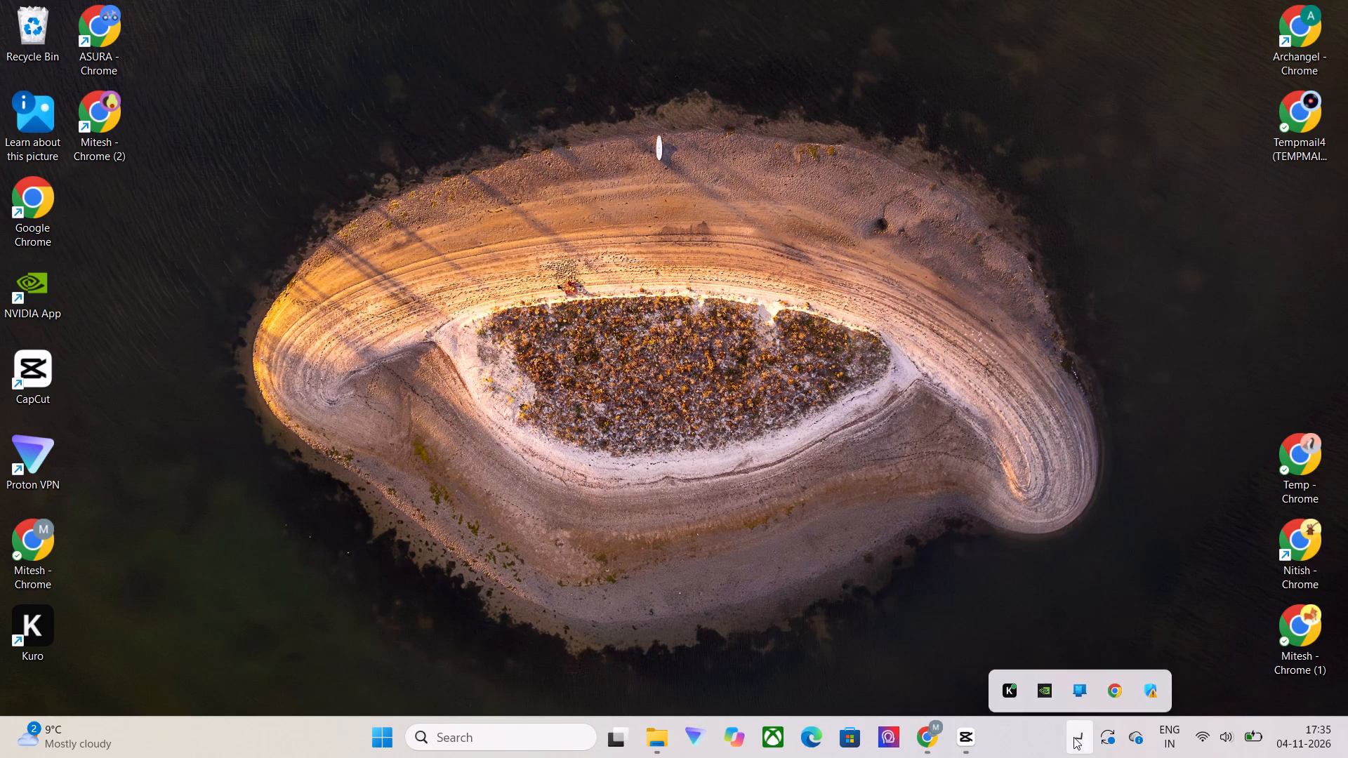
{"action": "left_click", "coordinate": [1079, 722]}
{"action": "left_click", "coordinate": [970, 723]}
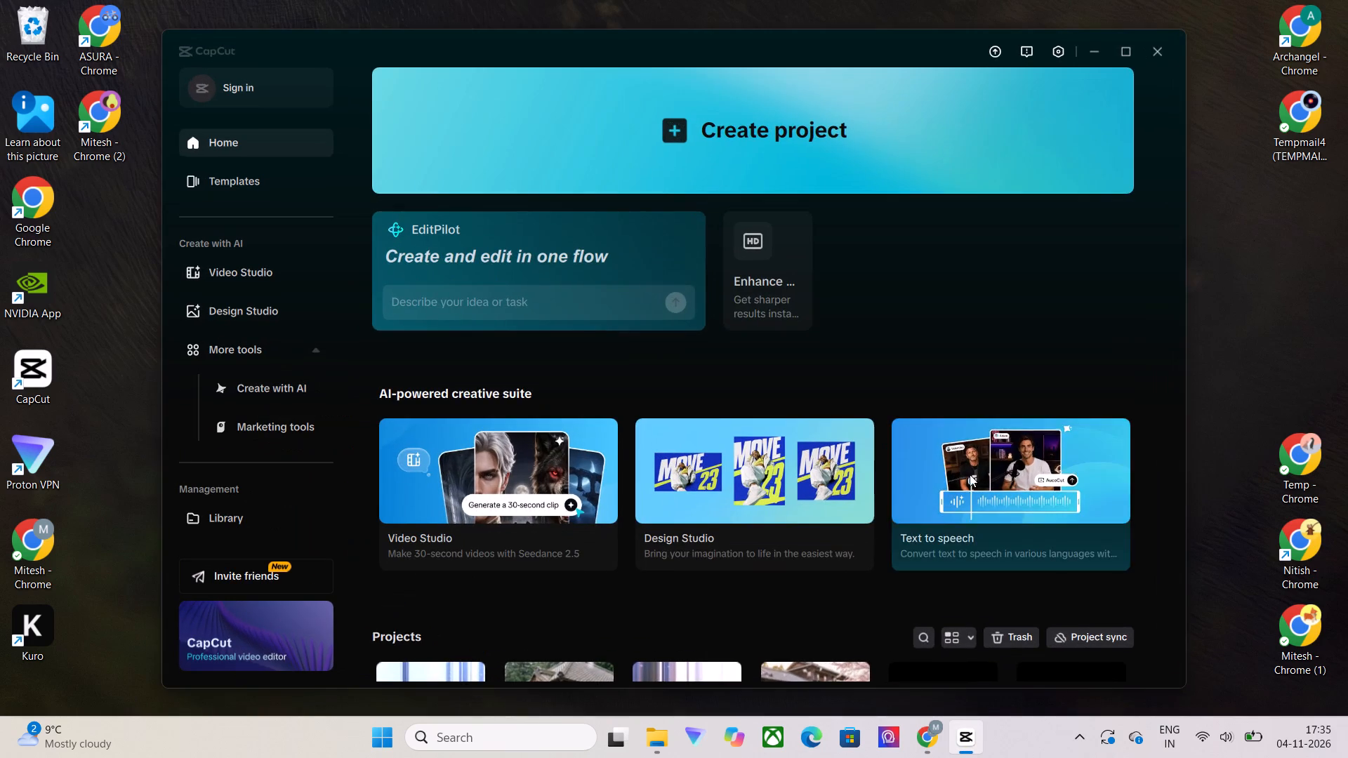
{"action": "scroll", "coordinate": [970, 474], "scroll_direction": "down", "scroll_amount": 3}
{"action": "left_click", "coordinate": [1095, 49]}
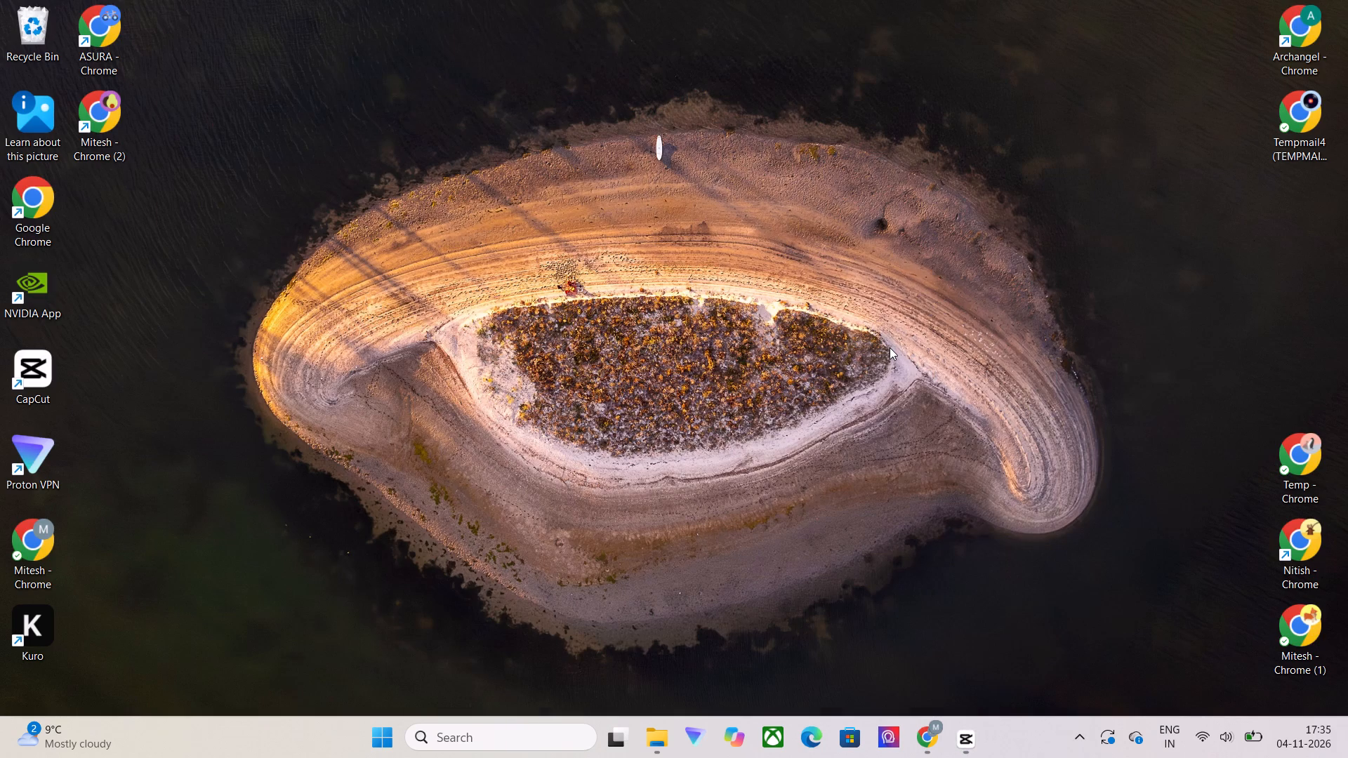